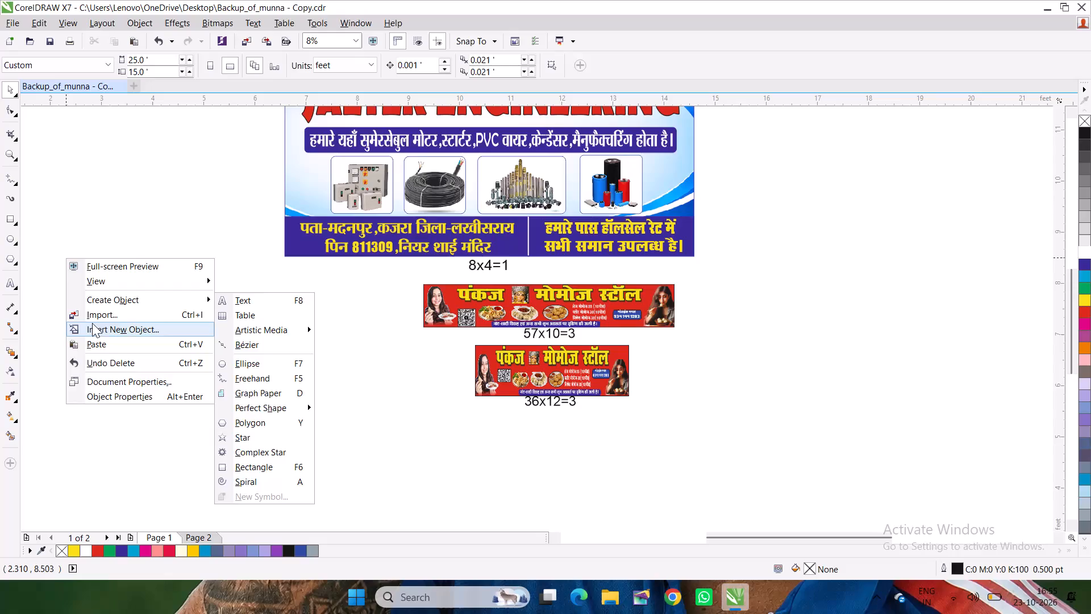
Import the Desktop picture "WhatsApp Image 2026-10-22 at 10.51.47 AM" and place it in the empty area beside the momo stall banners.
click(92, 323)
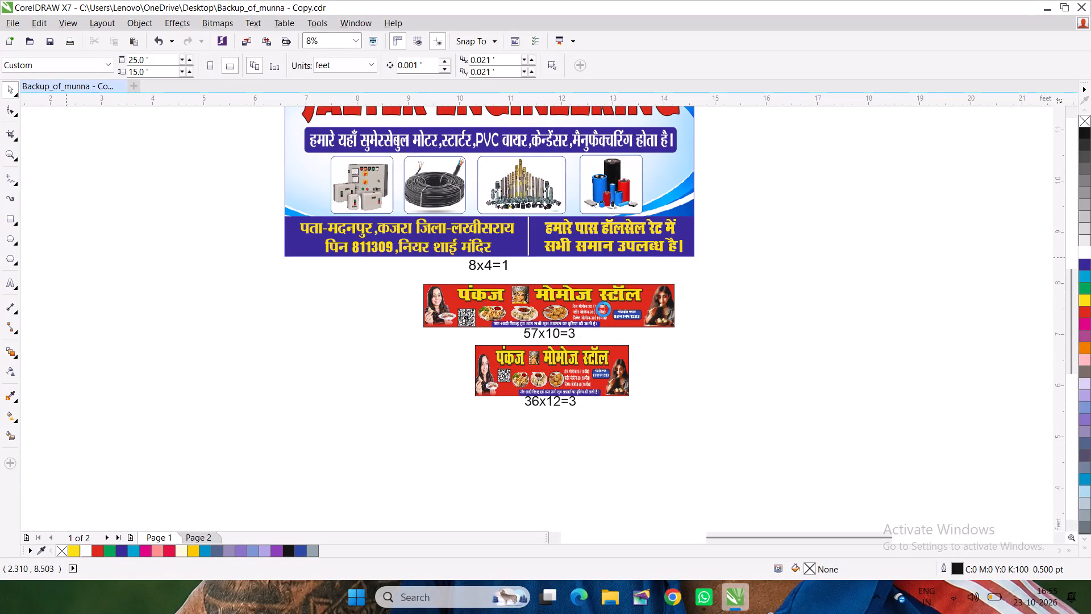
click(668, 252)
right_click(143, 237)
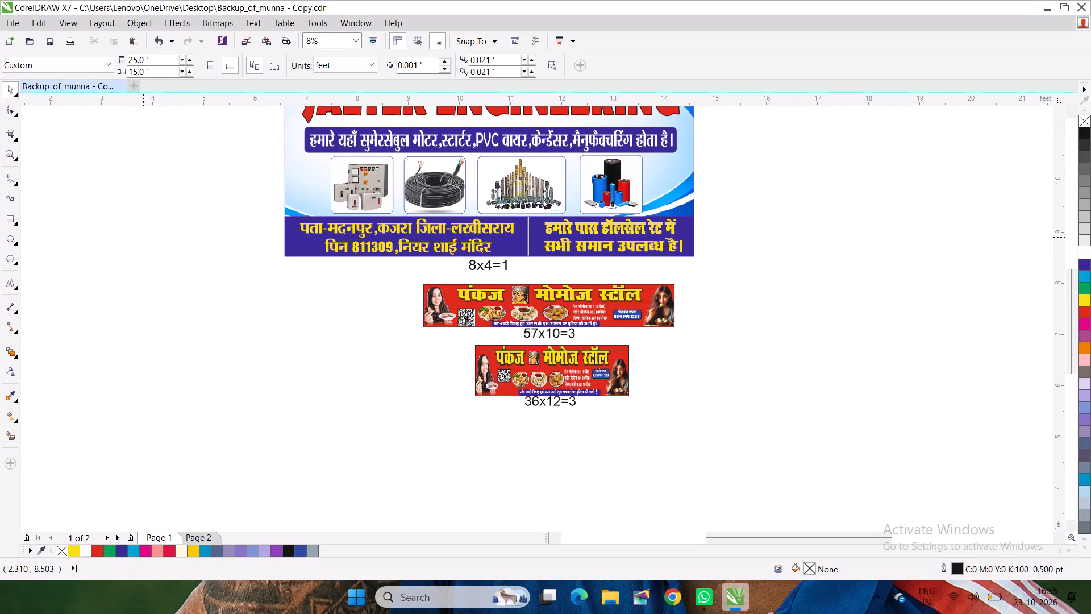
click(169, 295)
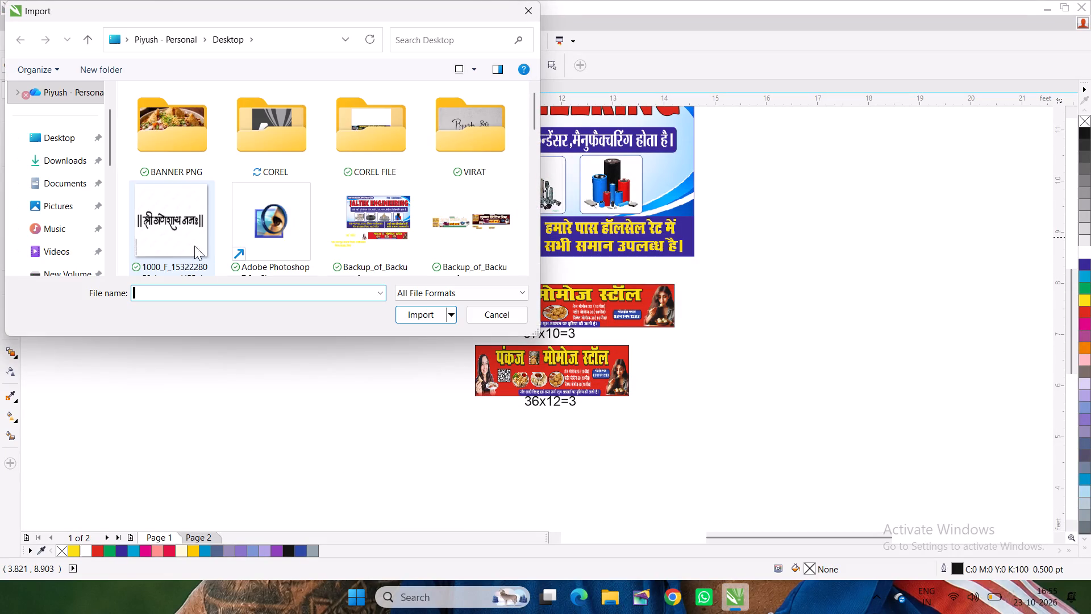
scroll(326, 207, down, 1)
click(66, 142)
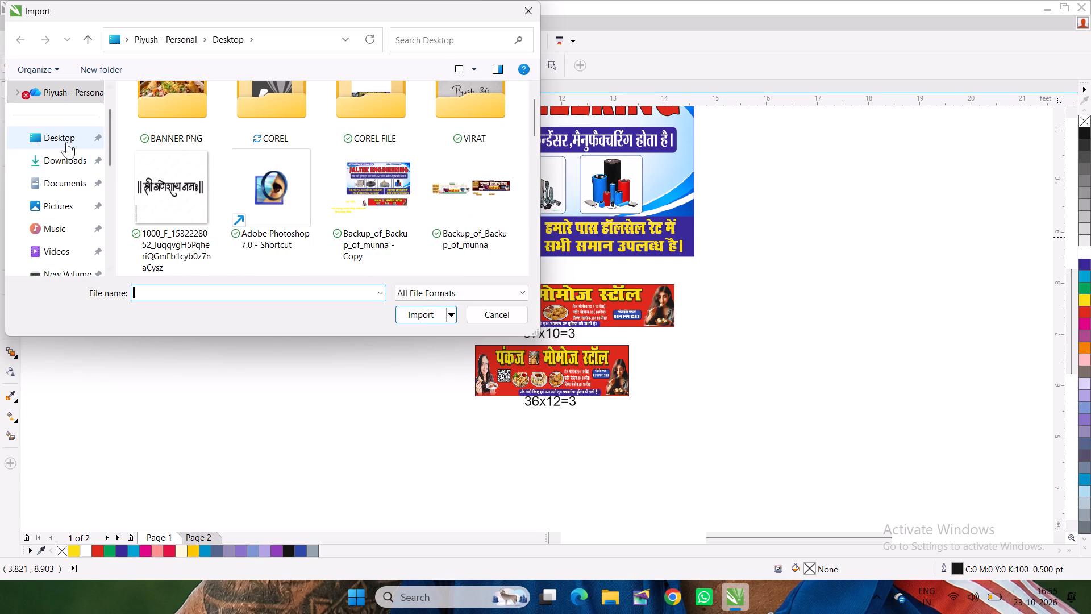
scroll(302, 192, down, 7)
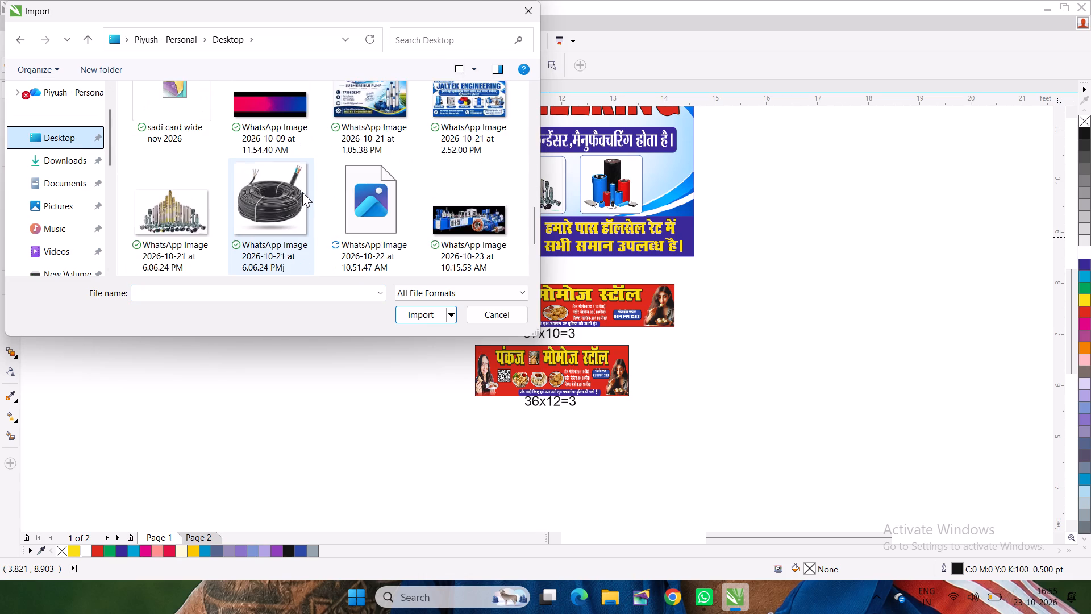
scroll(302, 192, down, 3)
scroll(347, 206, up, 1)
scroll(347, 206, down, 1)
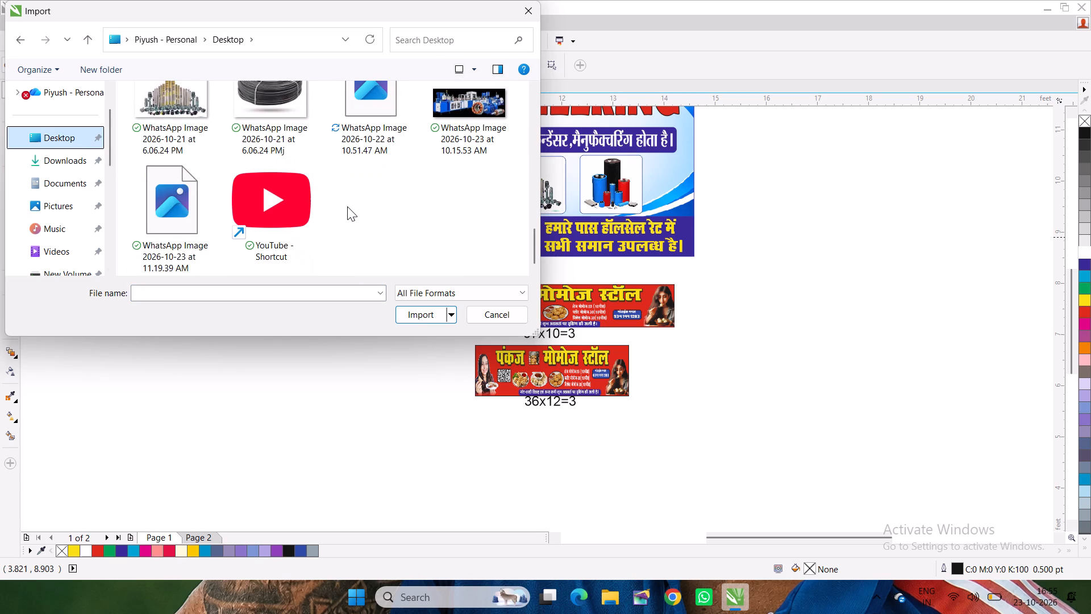
scroll(369, 204, up, 1)
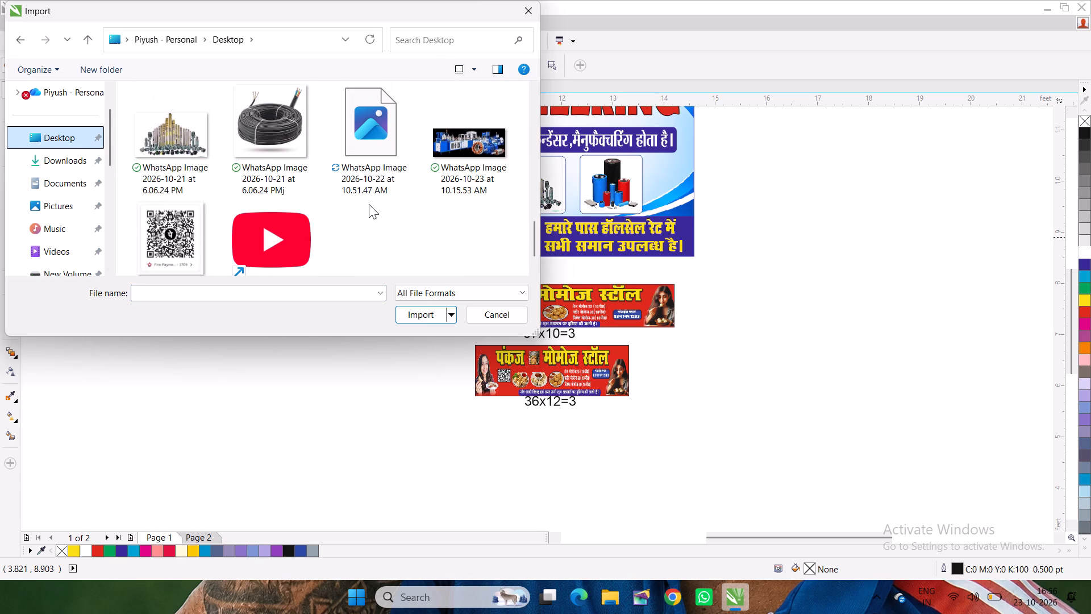
double_click(372, 148)
click(197, 301)
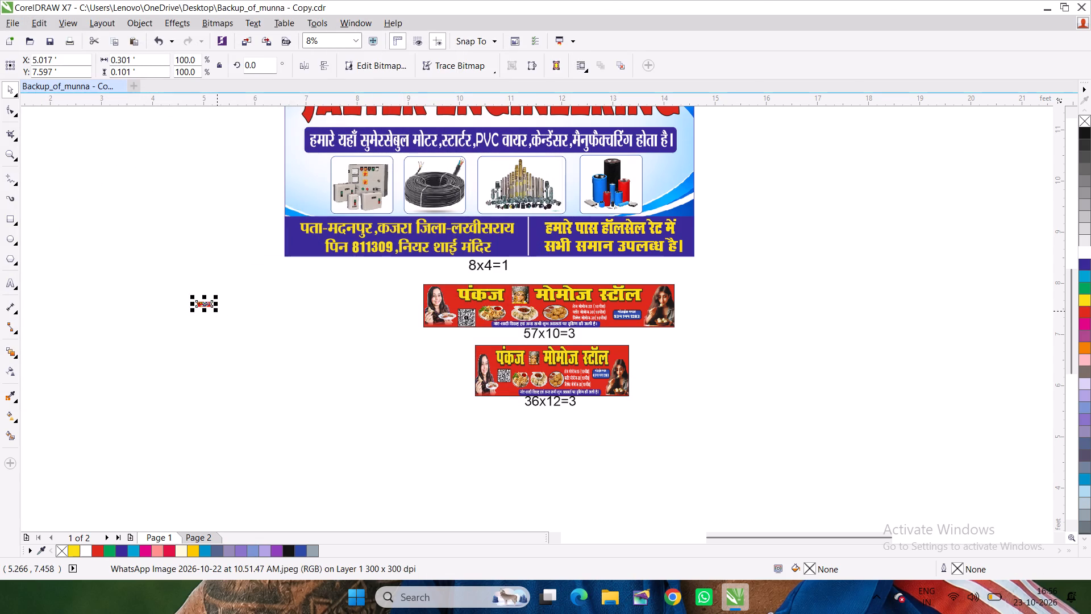
Enlarge the imported grocery store banner to about 7.8 by 2.28 ft and move it beside the momo stall banners.
drag(217, 311, 551, 482)
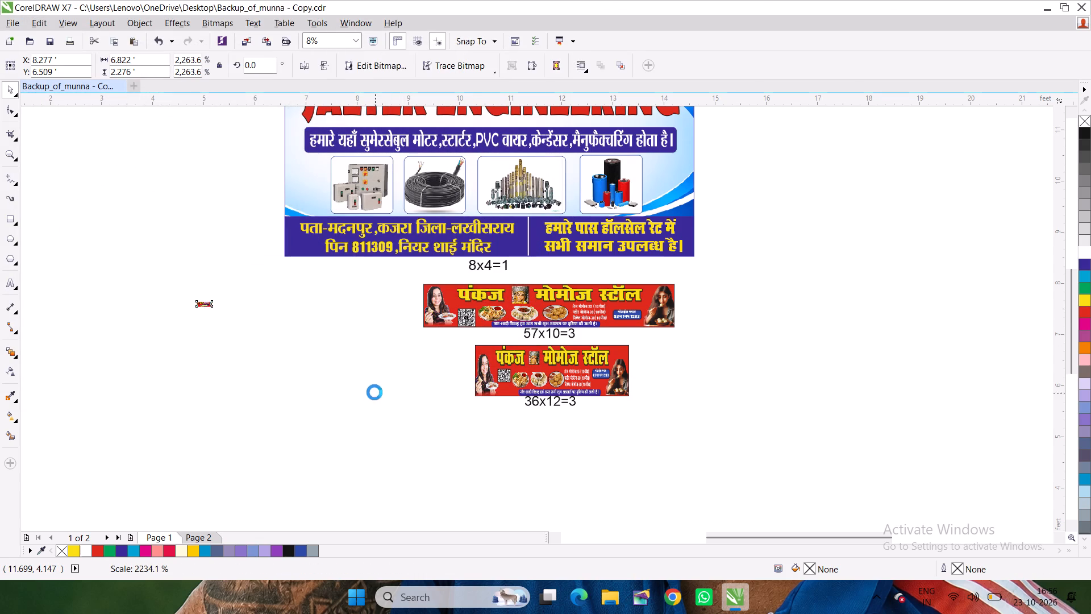
drag(371, 364, 226, 396)
drag(406, 397, 456, 404)
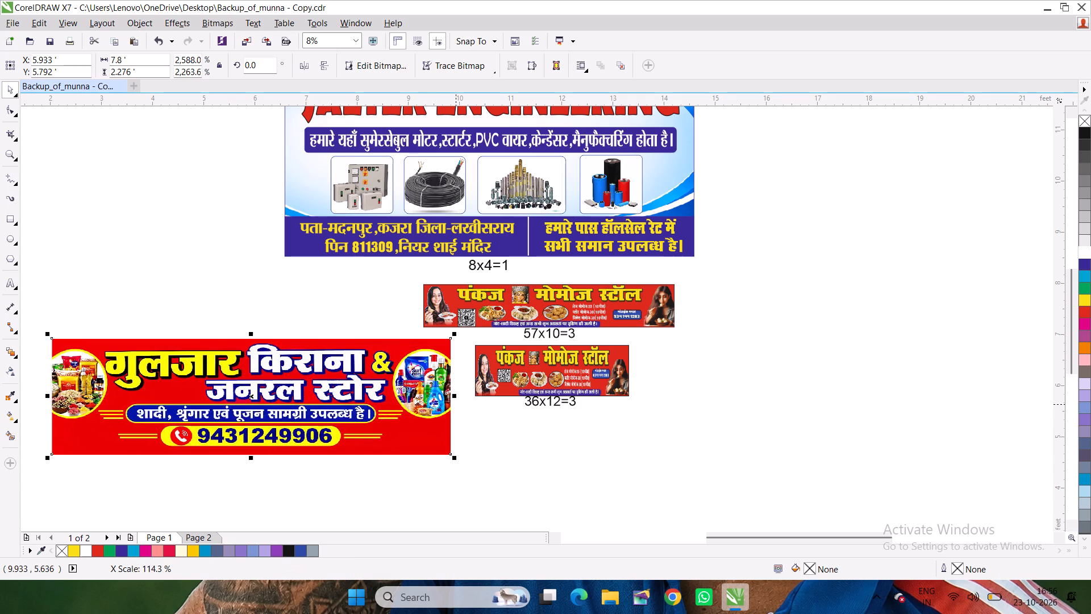
drag(248, 395, 248, 377)
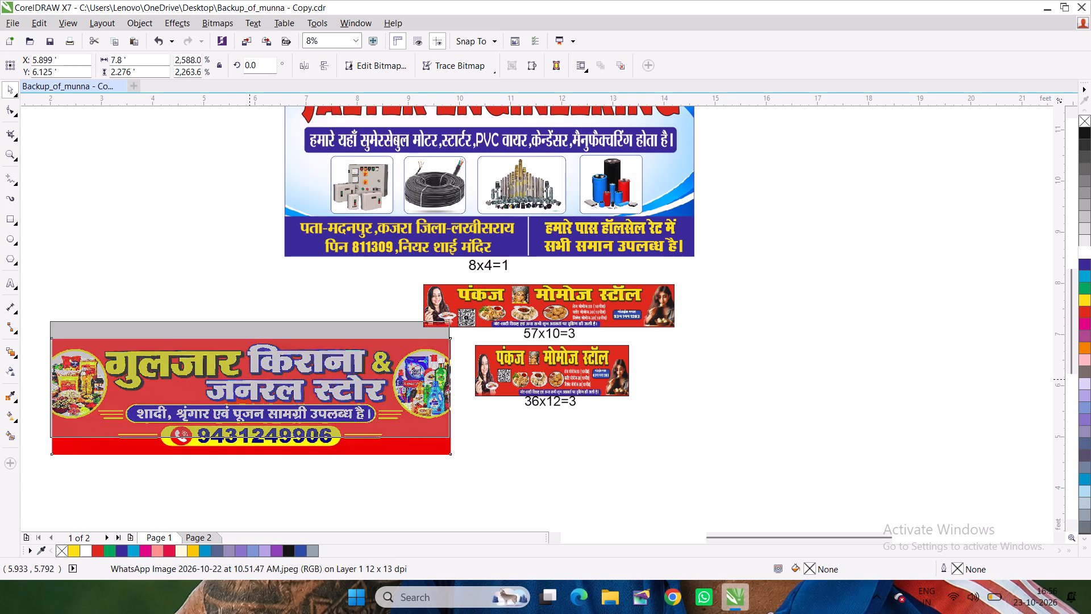
drag(248, 377, 245, 369)
click(311, 455)
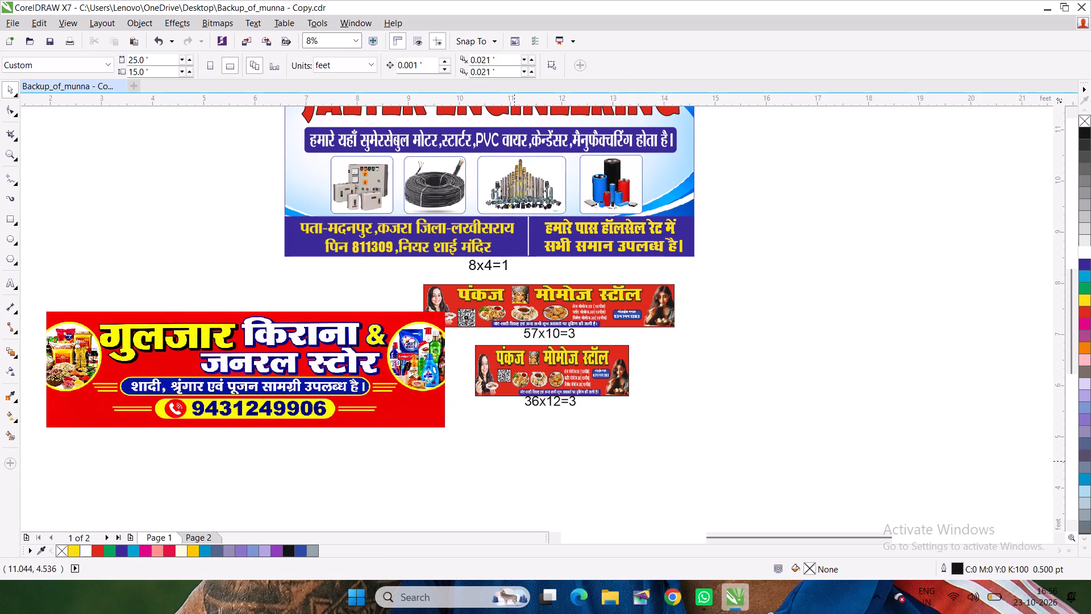
Draw a rectangle about 6.2 by 2.1 ft in the empty area below the 36x12 banner.
drag(519, 478, 531, 534)
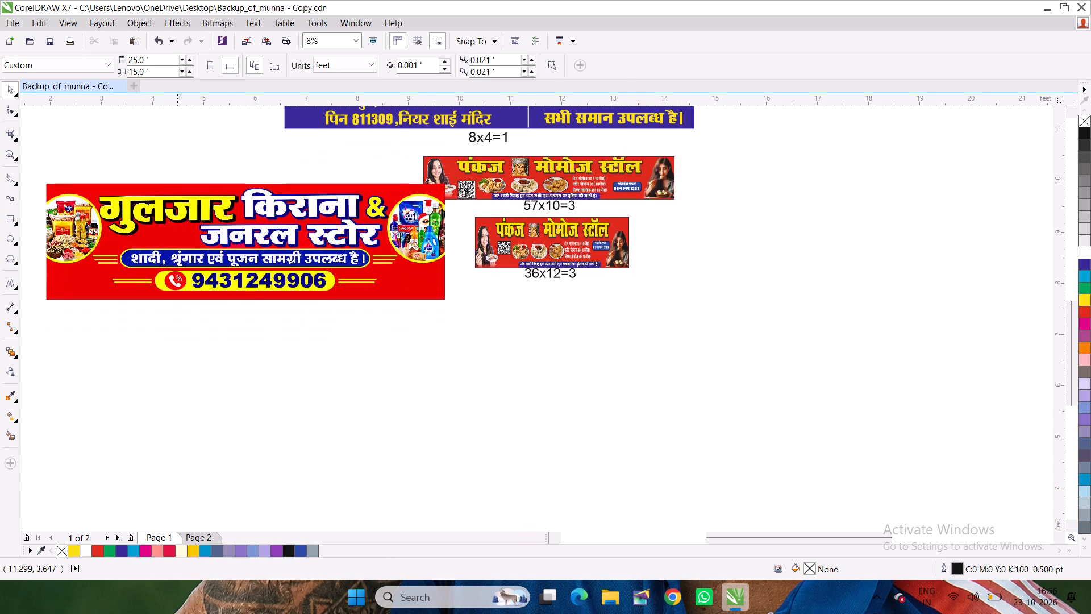
click(14, 219)
drag(353, 332, 674, 437)
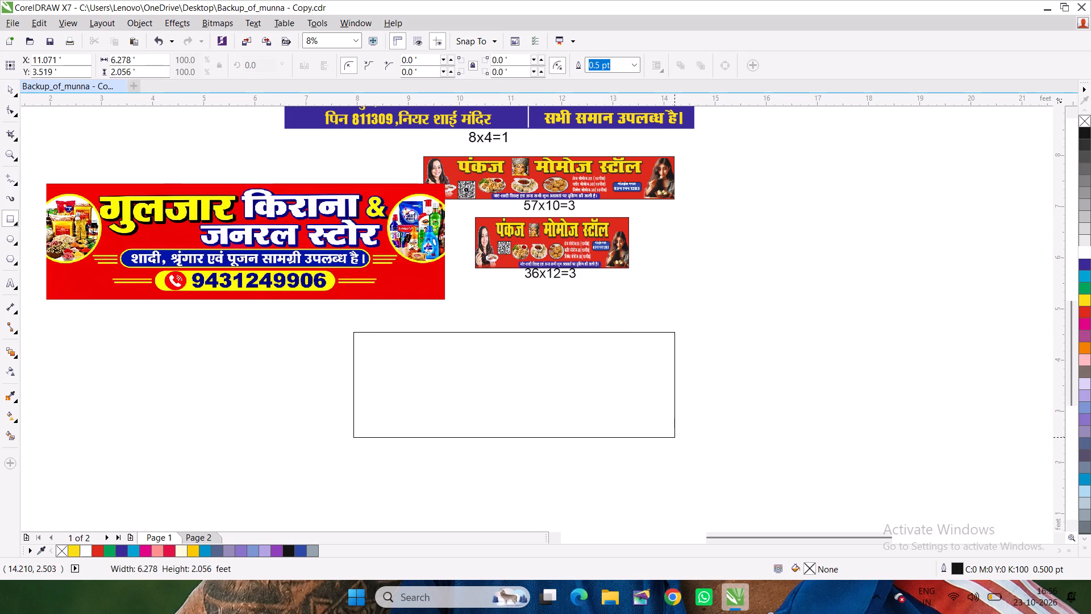
drag(674, 437, 671, 438)
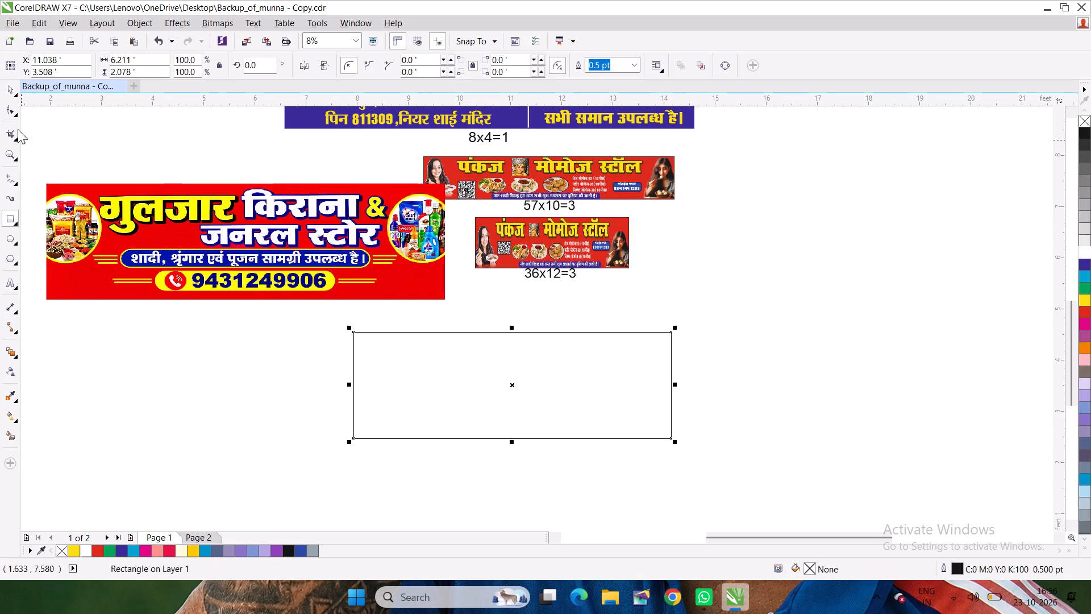
click(14, 90)
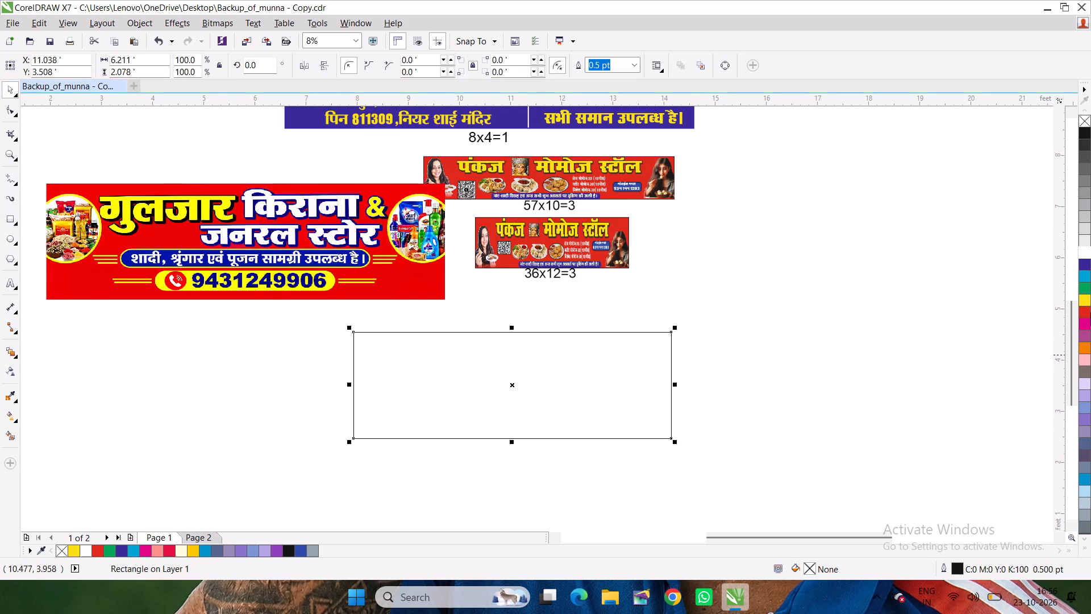
Give the new rectangle a red fill and red outline, C0 M100 Y100 K0.
click(1086, 313)
right_click(1086, 313)
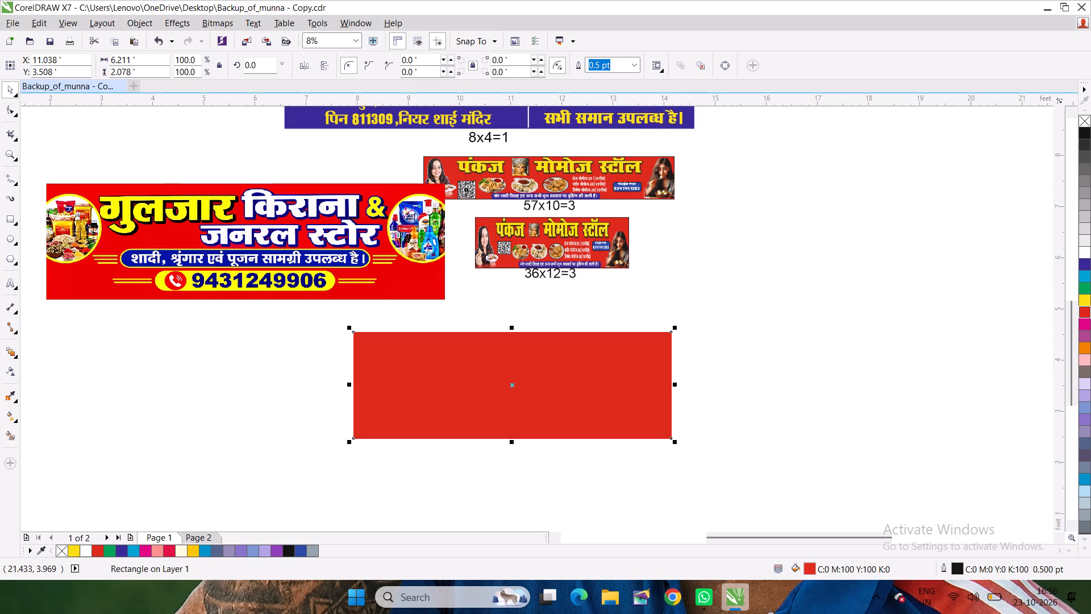
Sample the background red of the imported store banner and add it to the document palette.
click(11, 398)
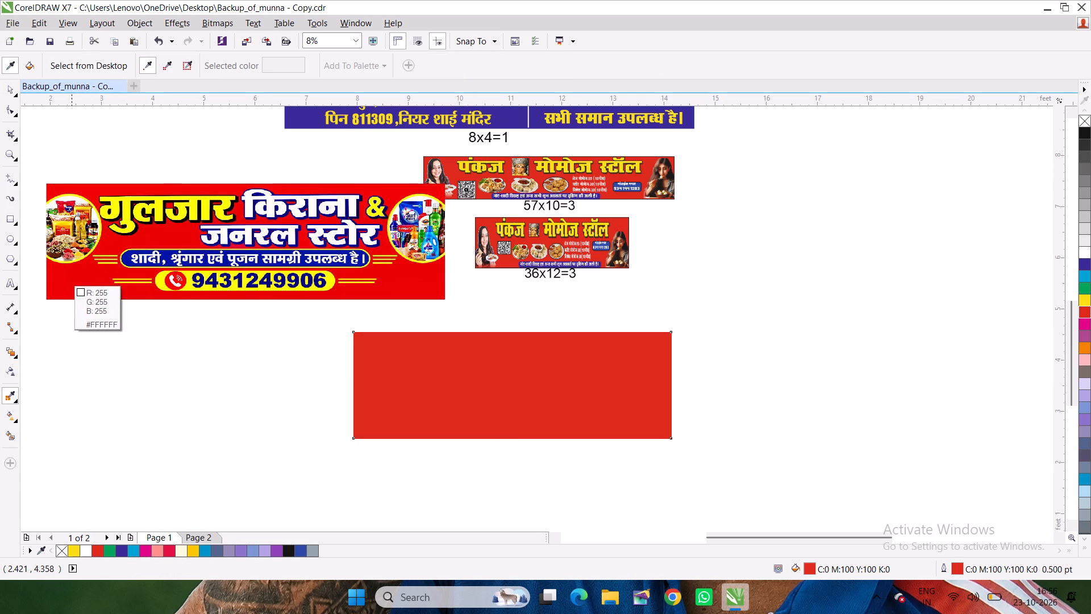
click(72, 282)
click(369, 63)
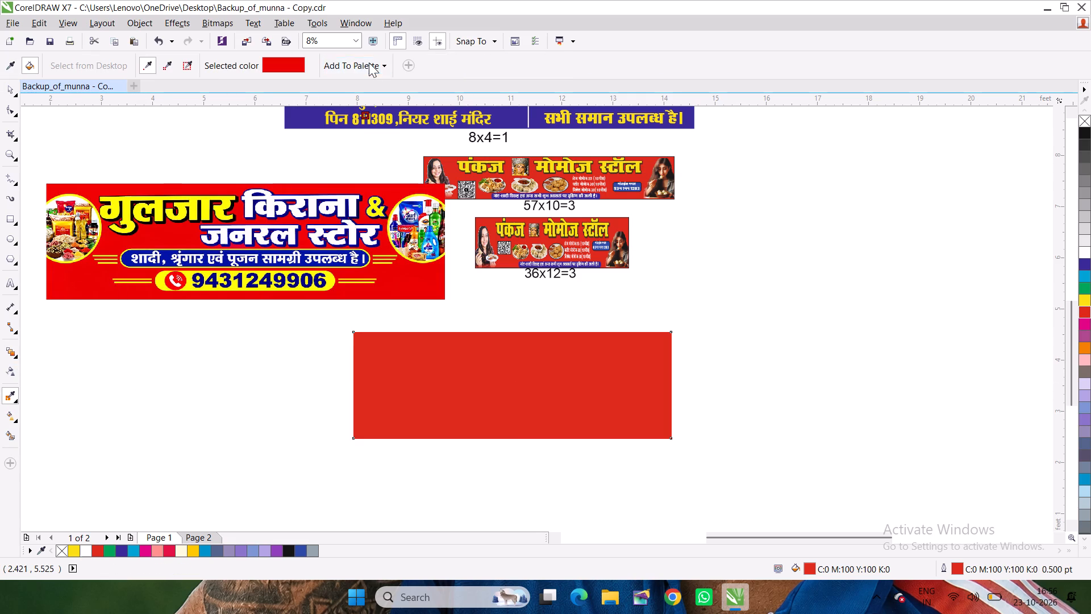
click(12, 92)
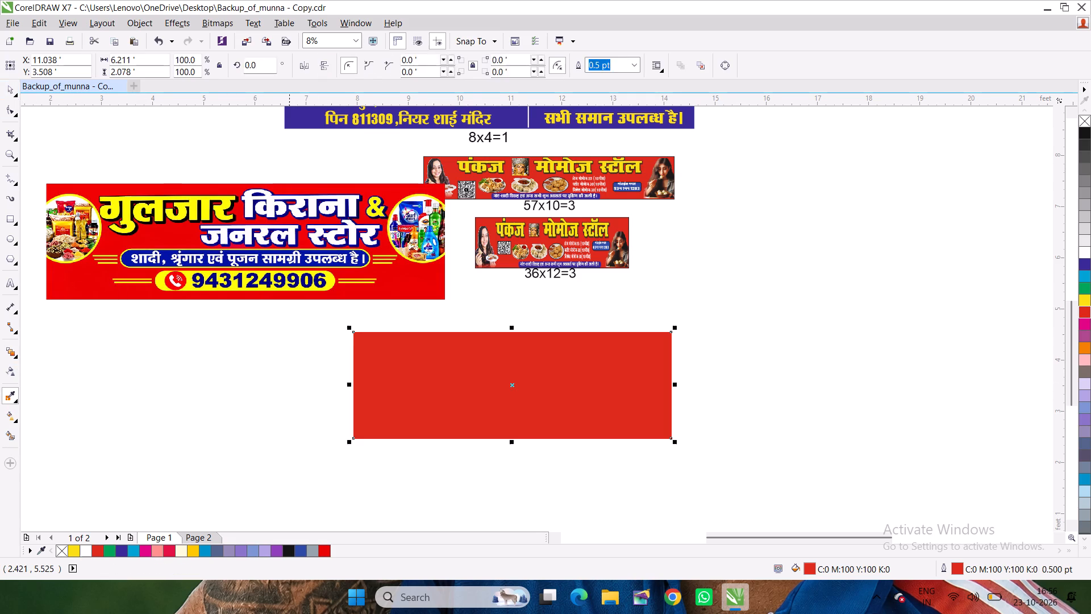
Fill the rectangle with the sampled banner red, #EA0202.
click(470, 388)
click(307, 416)
click(402, 401)
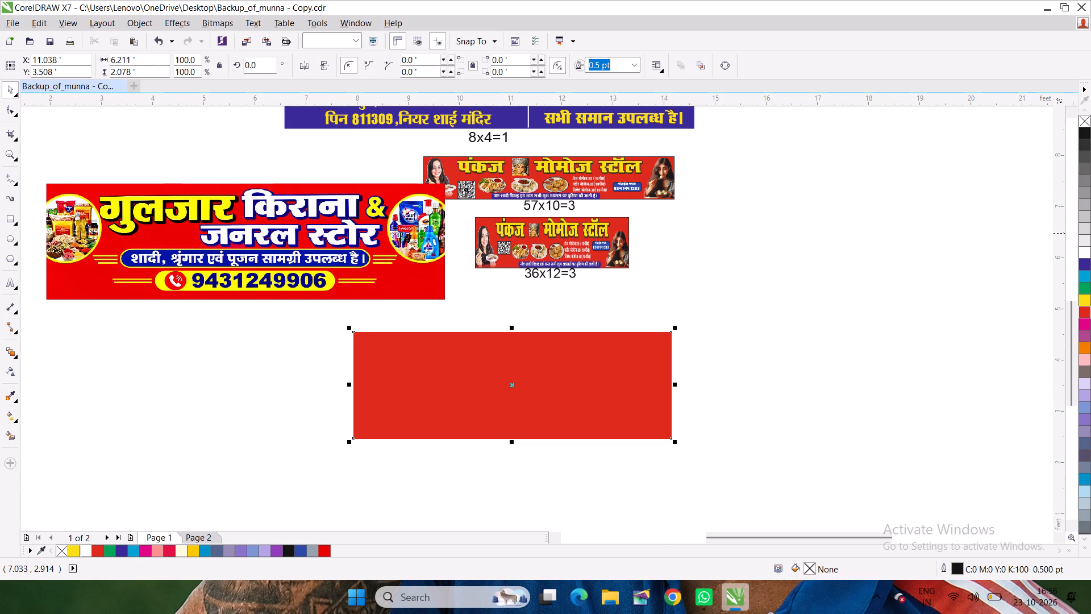
click(327, 553)
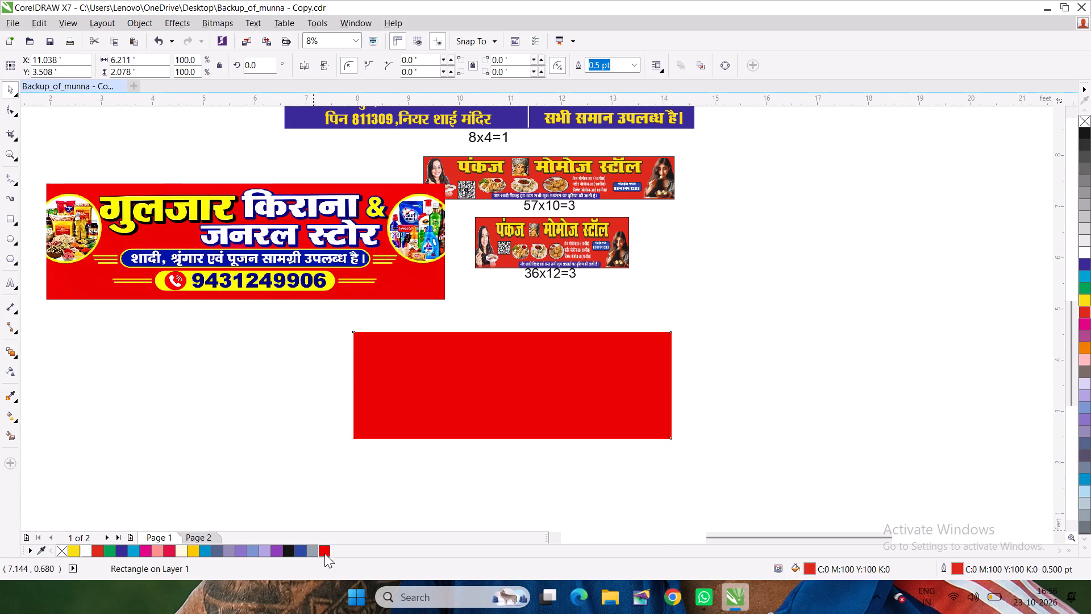
click(261, 468)
Move the red rectangle slightly away from the imported banner and stretch its far side outward to widen it.
click(477, 386)
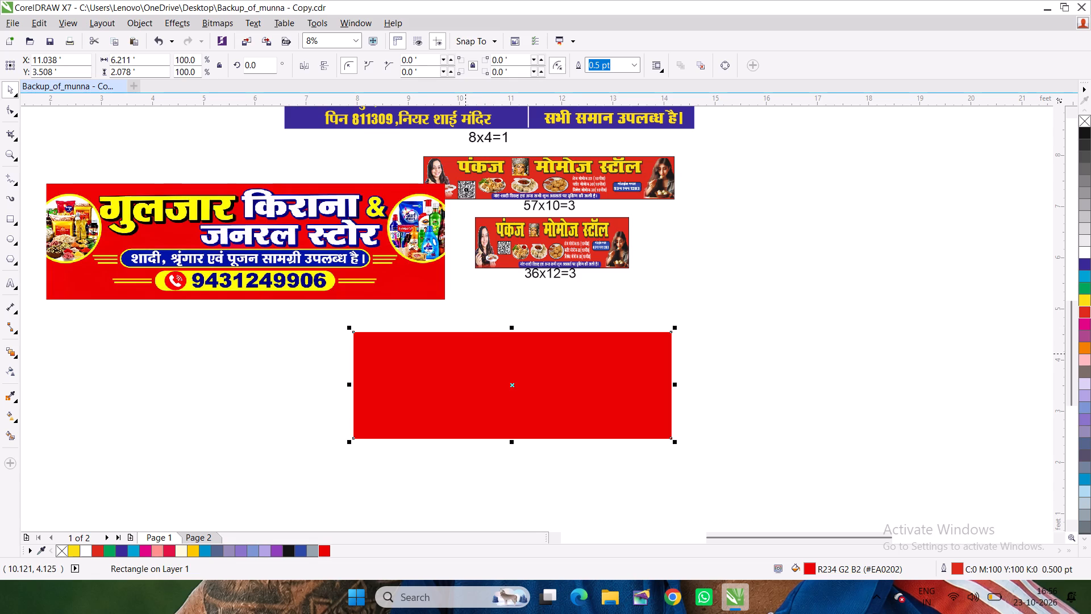
drag(511, 385, 557, 381)
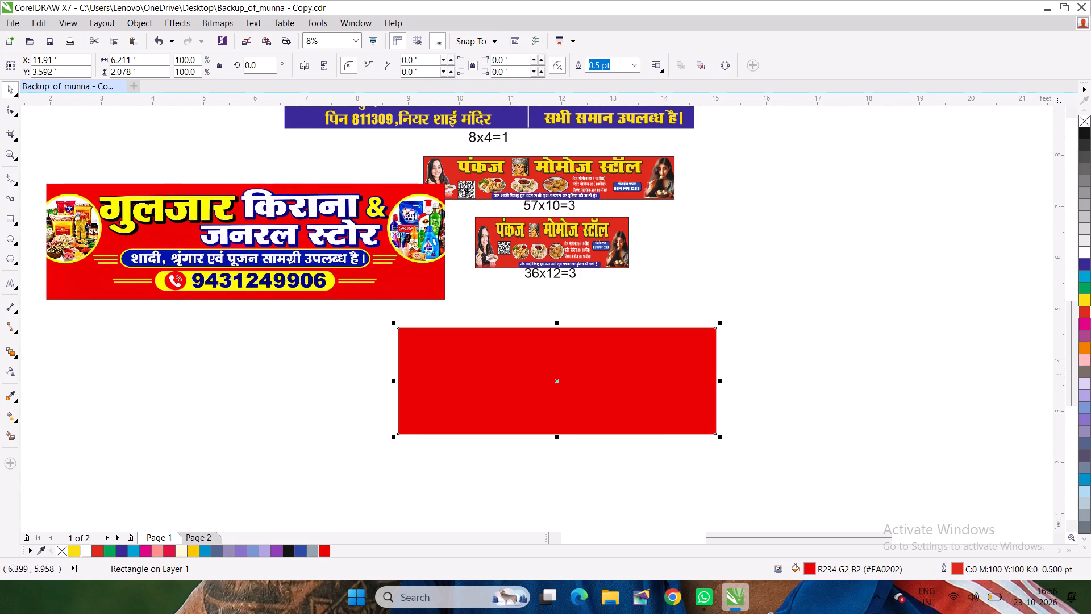
click(723, 379)
click(678, 387)
drag(721, 382, 781, 394)
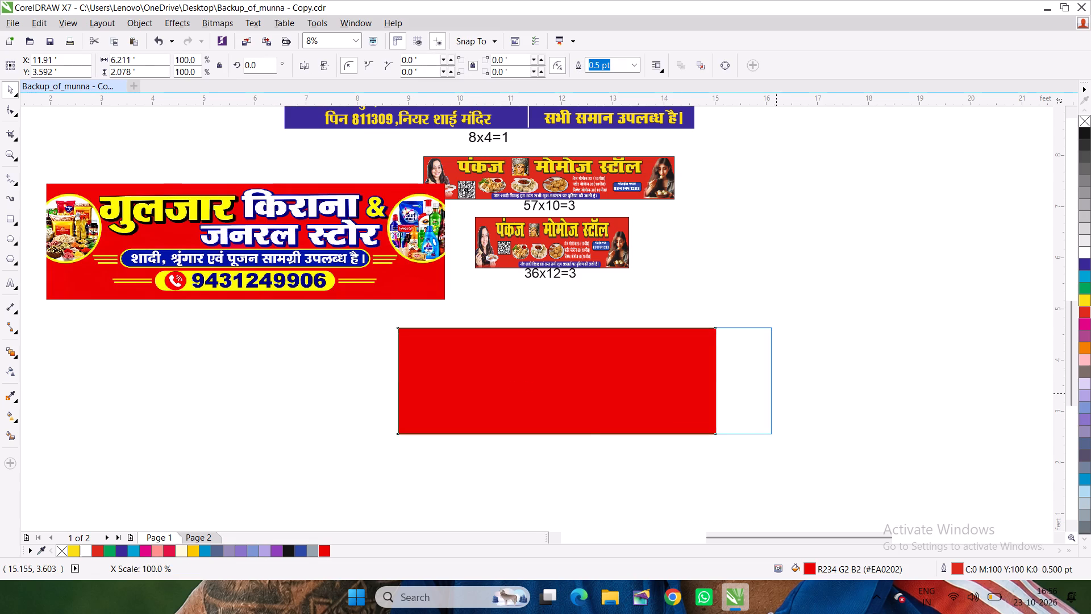
drag(781, 394, 788, 394)
click(831, 413)
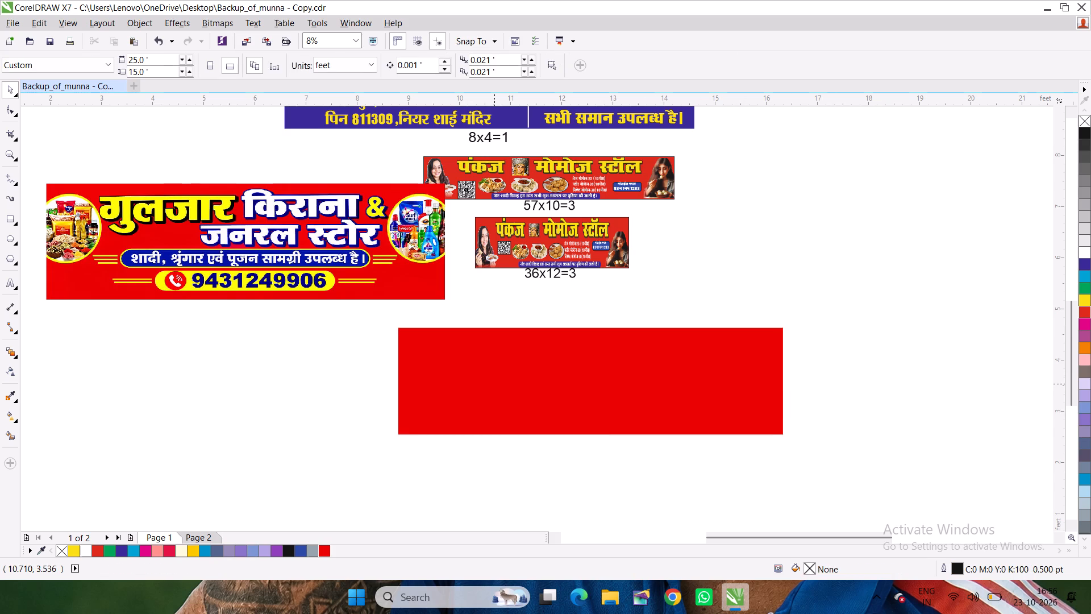
Add the artistic text "c" in the empty area below the imported banner and scale it up to 3,000 pt.
click(14, 221)
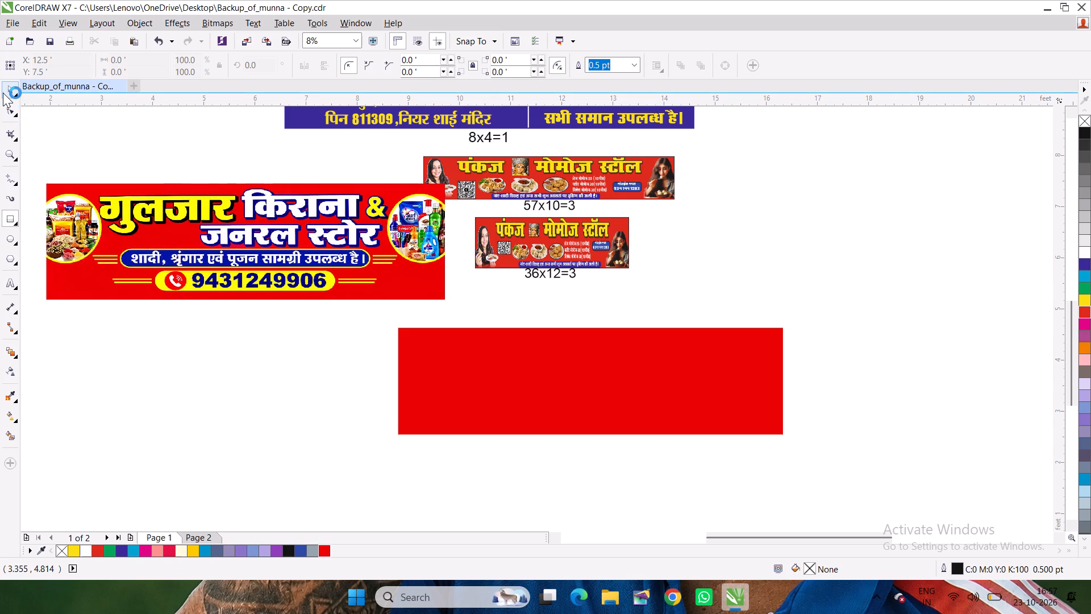
click(3, 93)
click(10, 288)
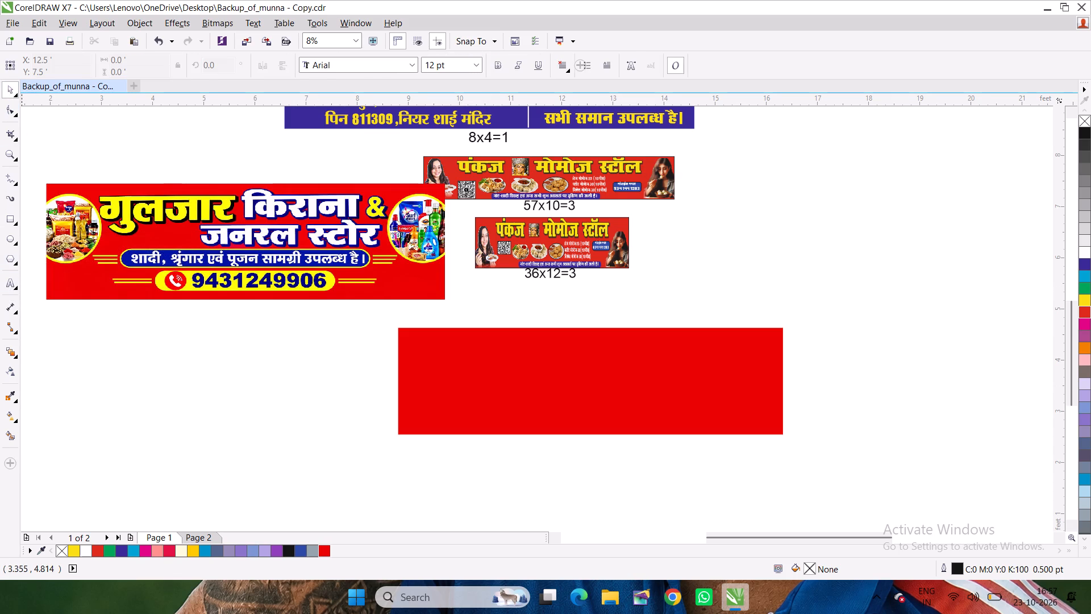
click(167, 343)
text(c)
key(space)
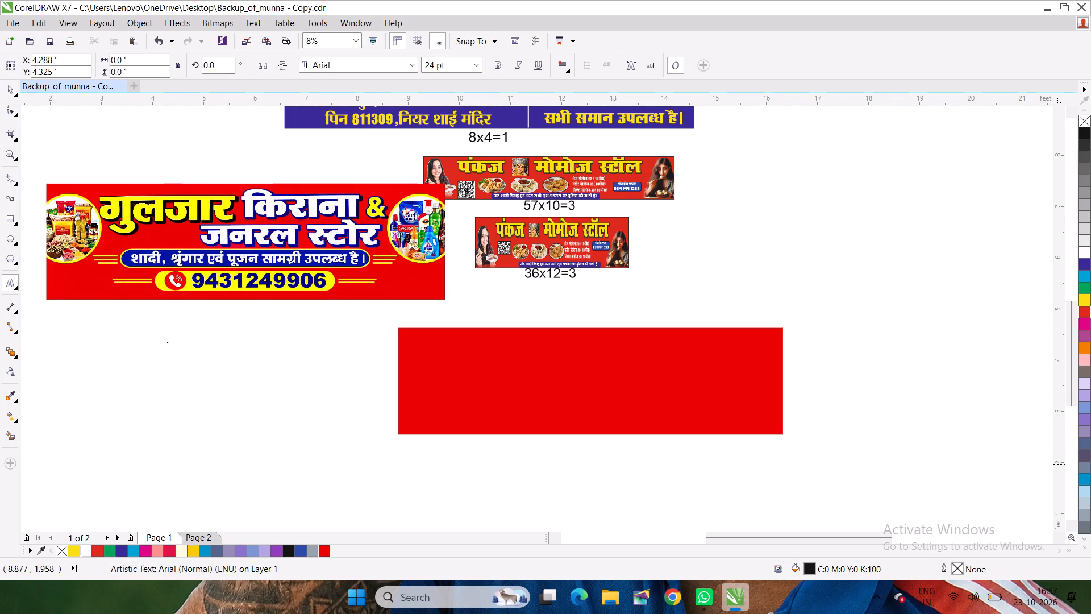
click(7, 88)
drag(172, 347, 345, 475)
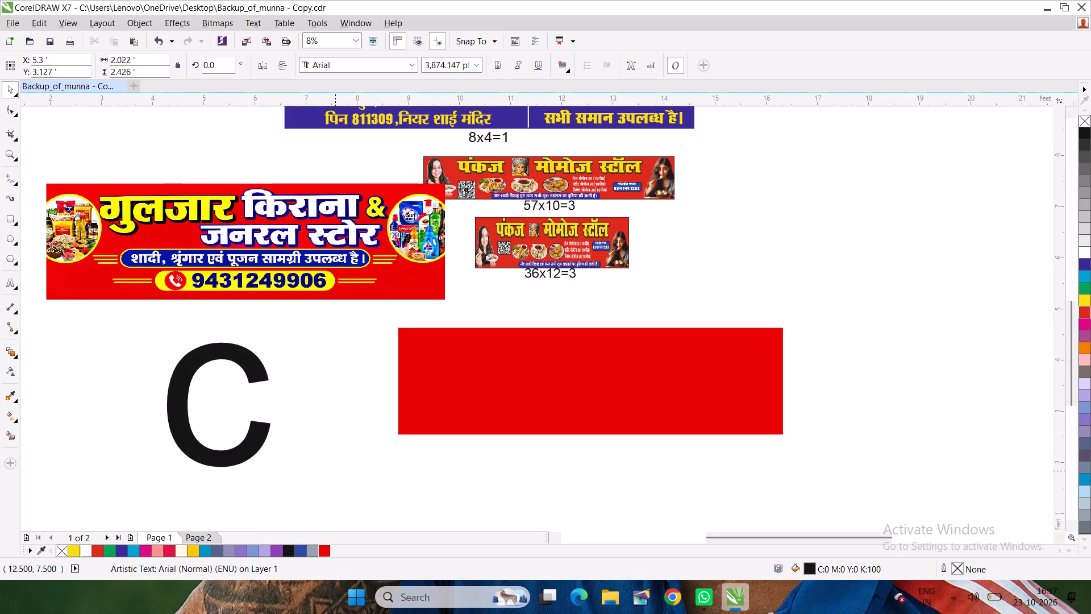
drag(345, 475, 331, 466)
Replace the entire enlarged text with "xqytkj", the keyboard coding for the Hindi store name गुलजार.
double_click(234, 435)
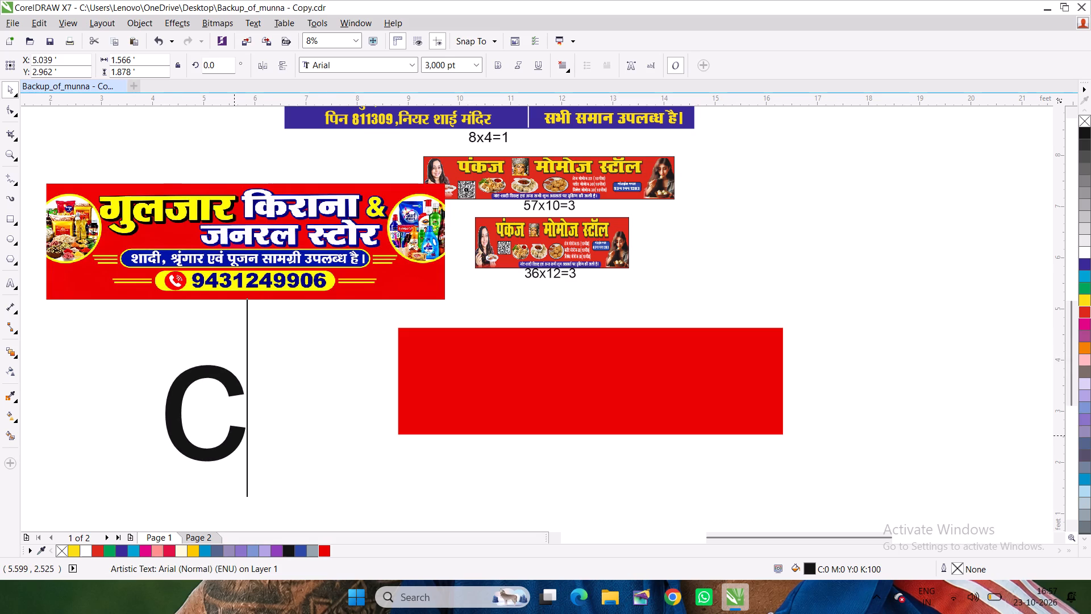
key(ctrl+a)
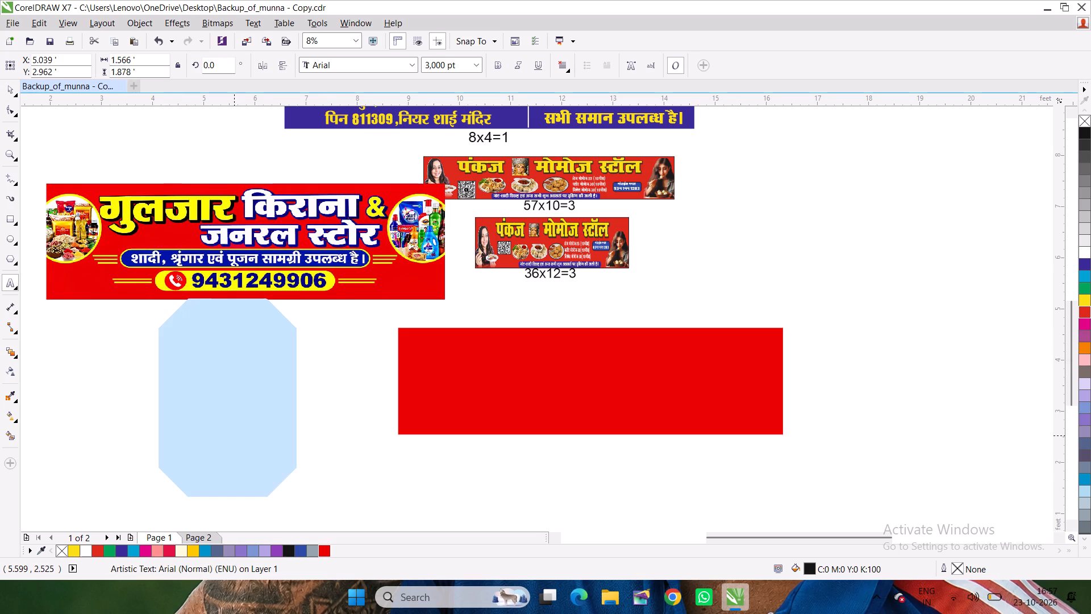
text(xqytkj)
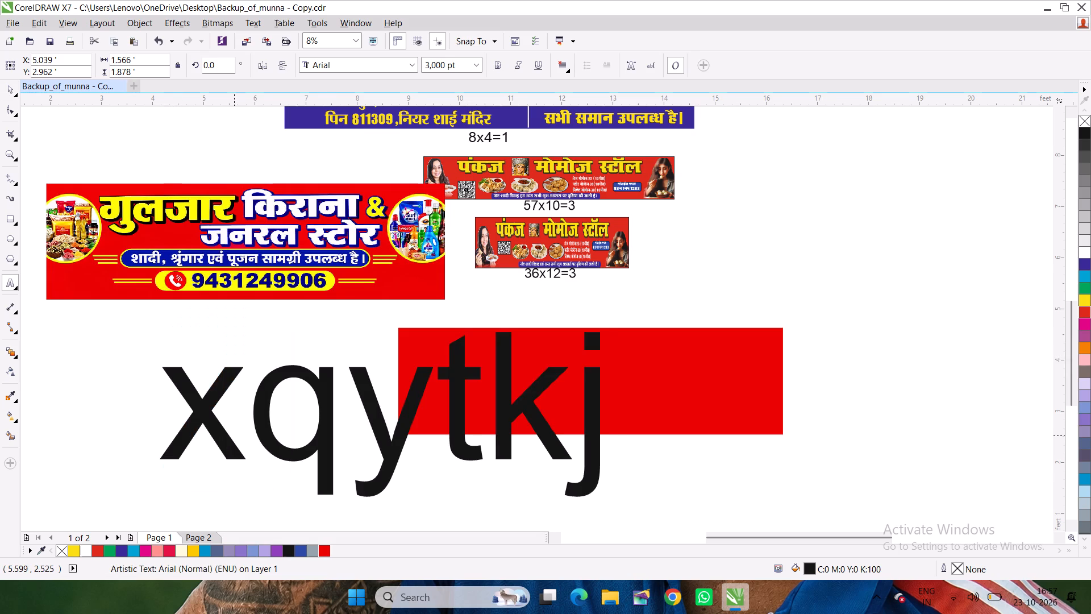
Set the whole store-name text in the RAJ ASHOK font and scale it down to about 1,455 pt.
key(ctrl+a)
key(ctrl+t)
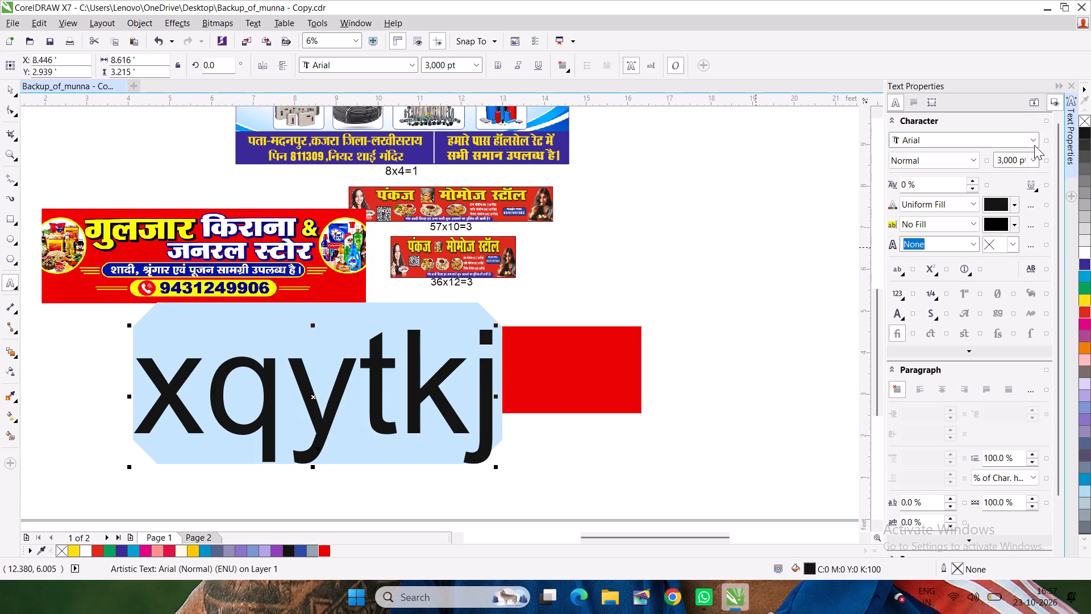
click(1034, 145)
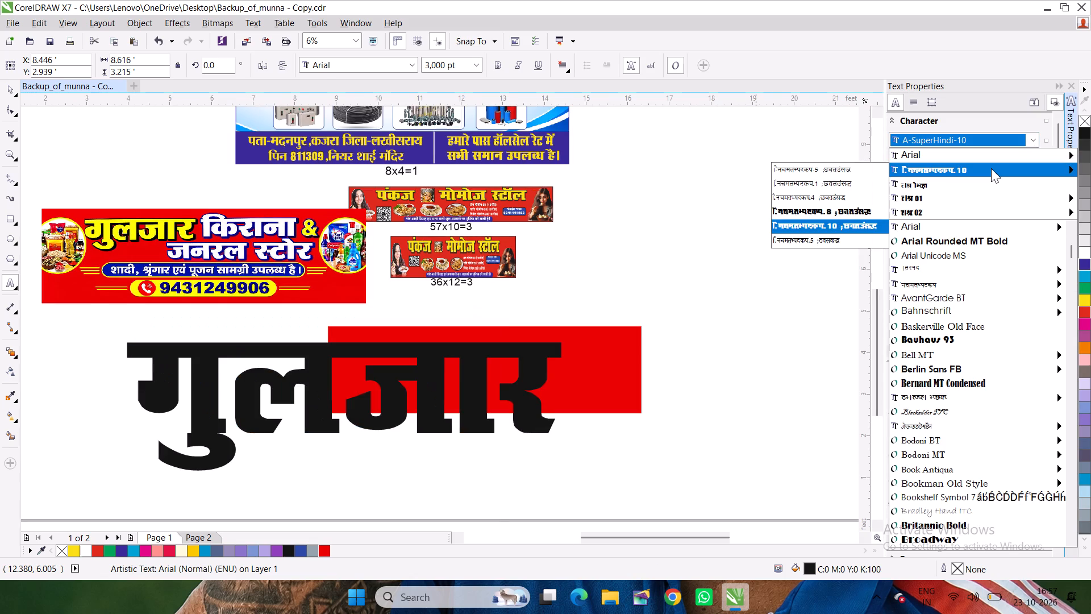
click(968, 190)
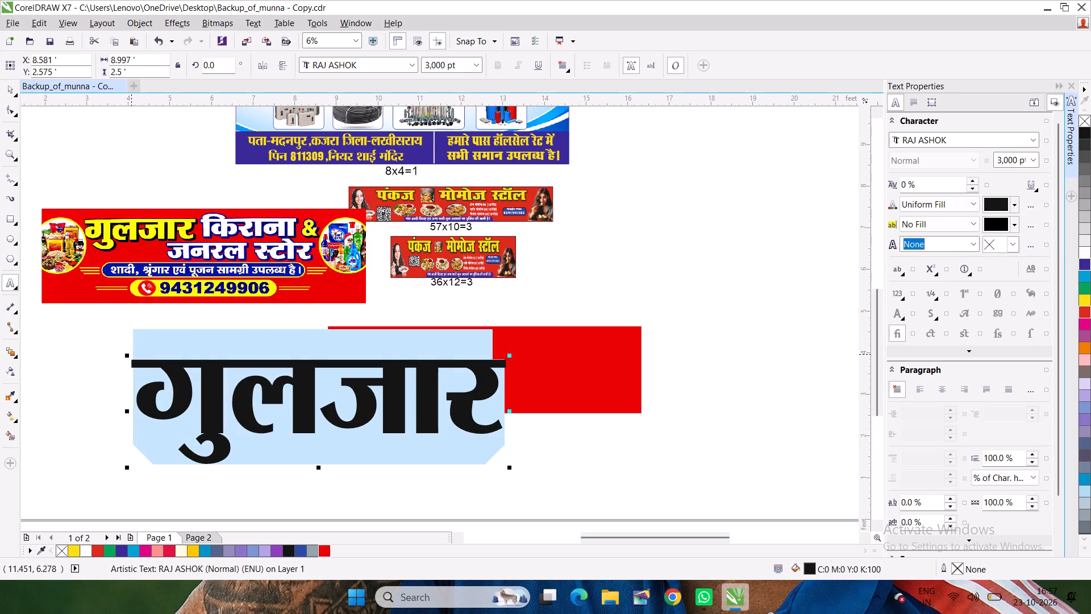
drag(129, 353, 232, 398)
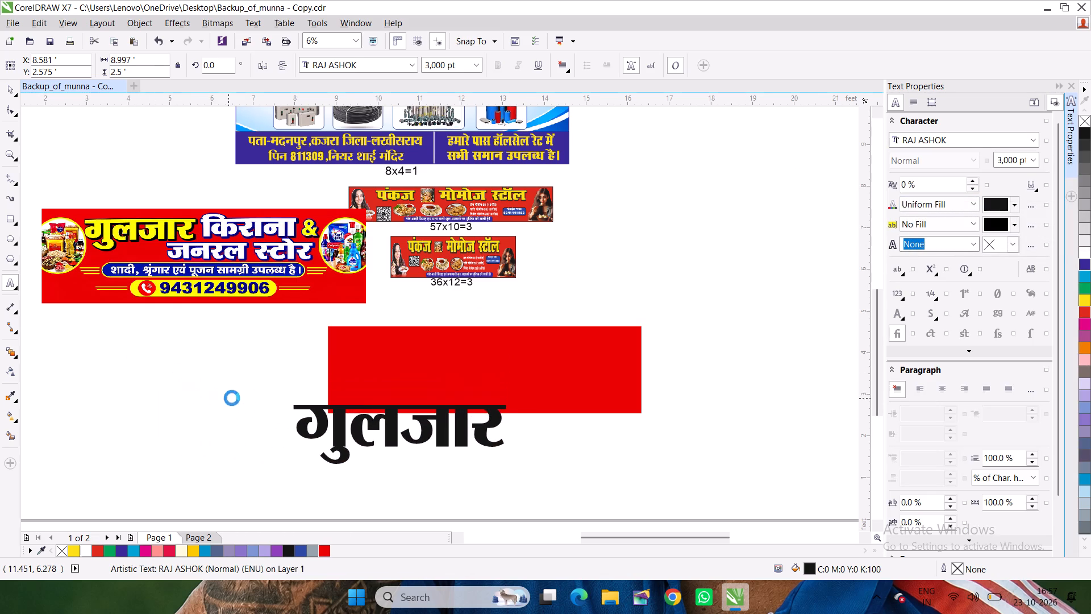
drag(232, 398, 275, 406)
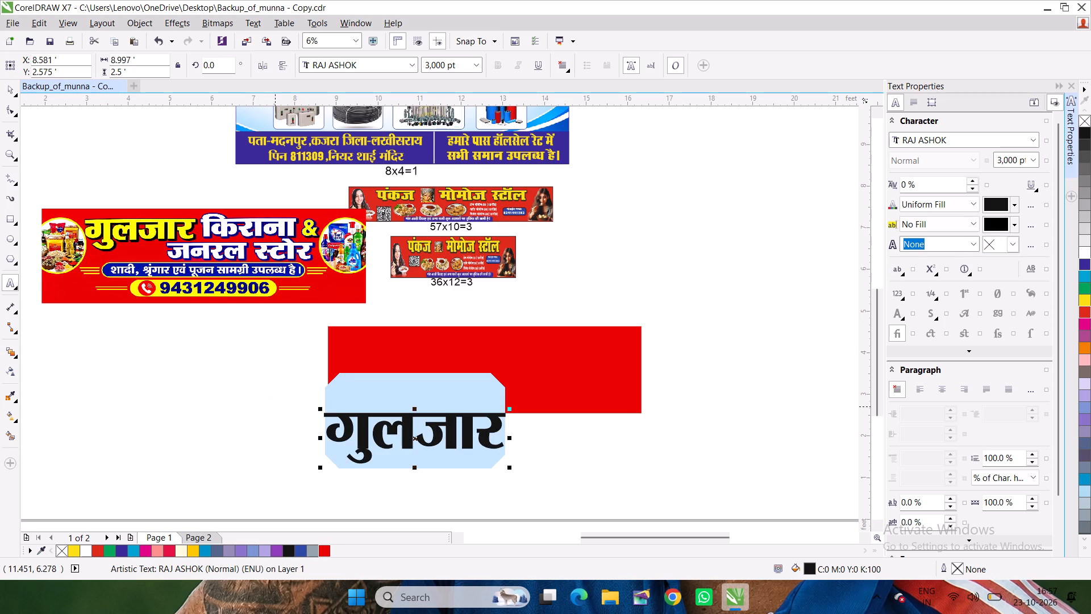
Fill the गुलजार text with yellow and give it a 2 pt black outline placed behind the fill.
click(1086, 297)
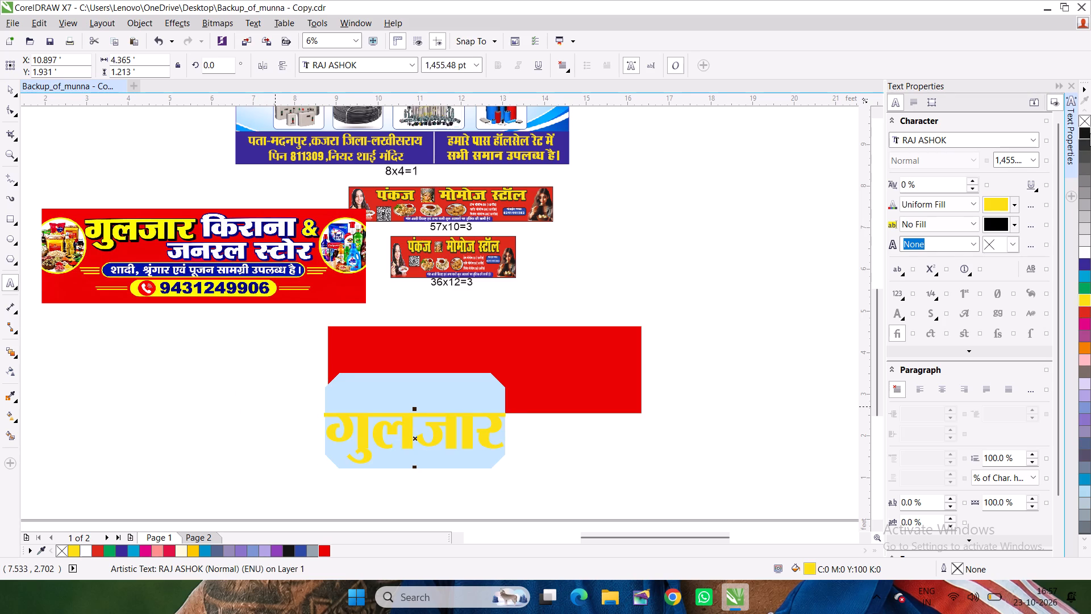
right_click(1090, 133)
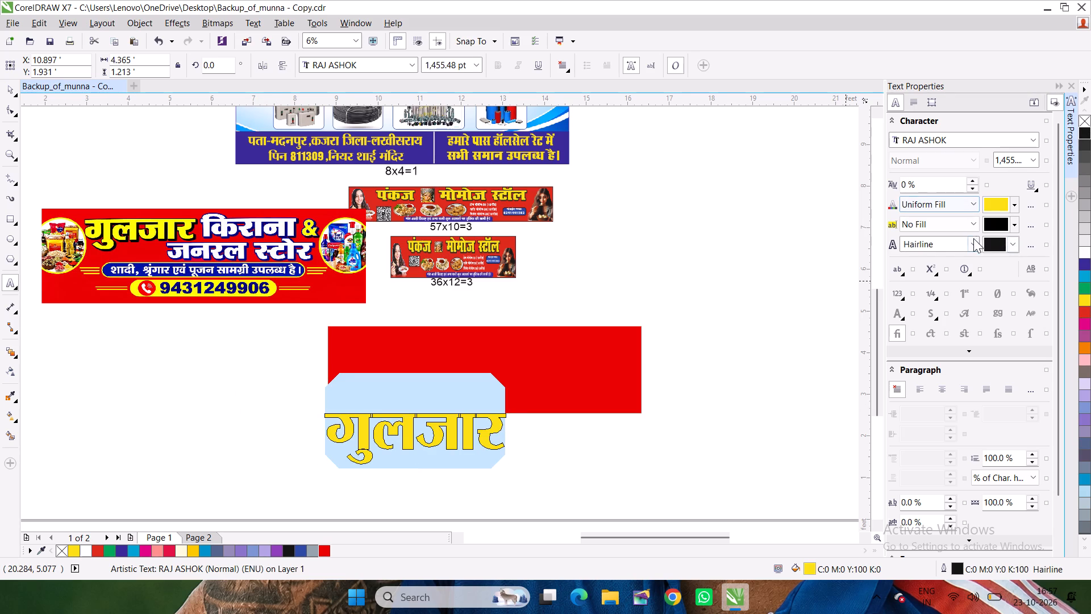
click(977, 243)
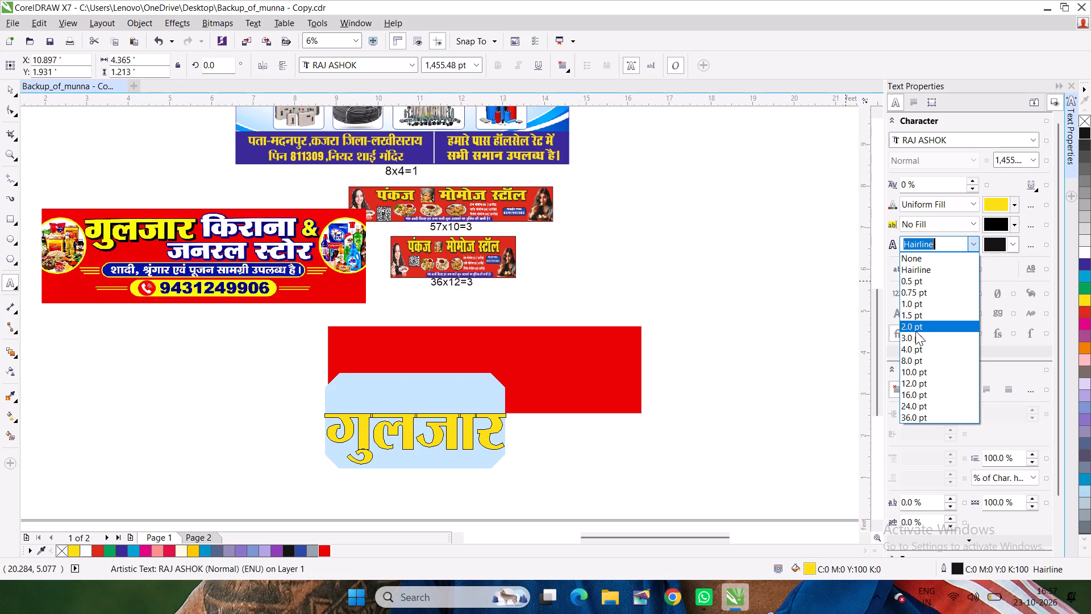
click(915, 331)
click(1033, 226)
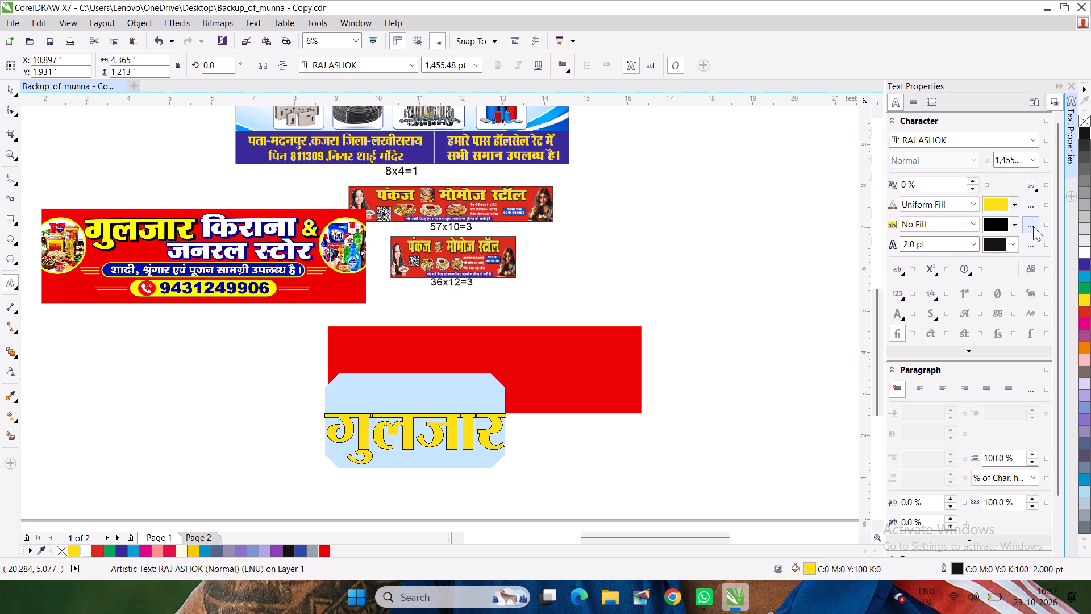
click(701, 406)
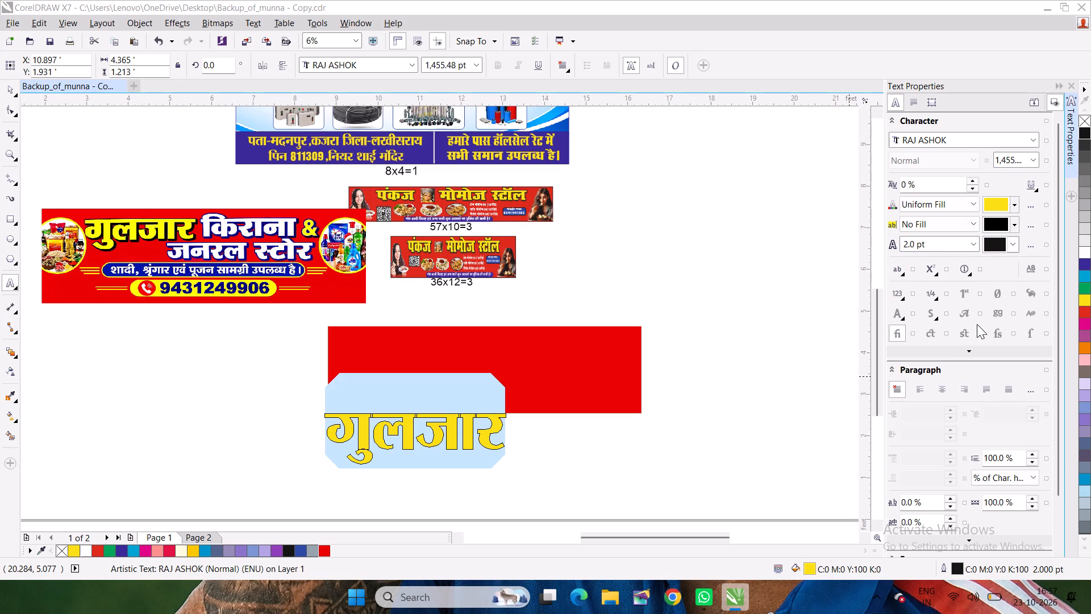
click(1036, 245)
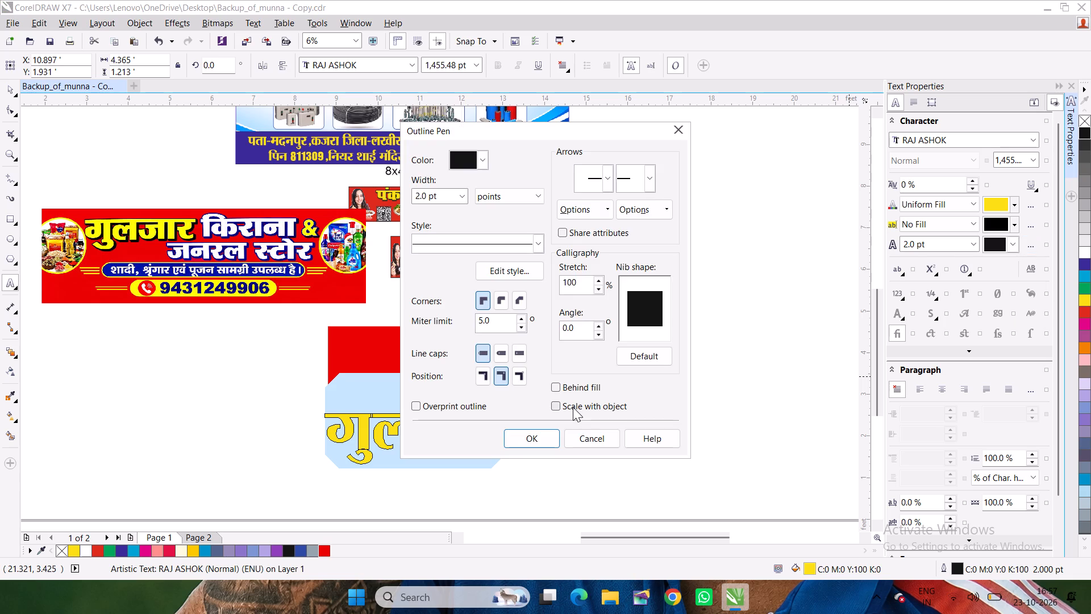
click(560, 387)
click(540, 433)
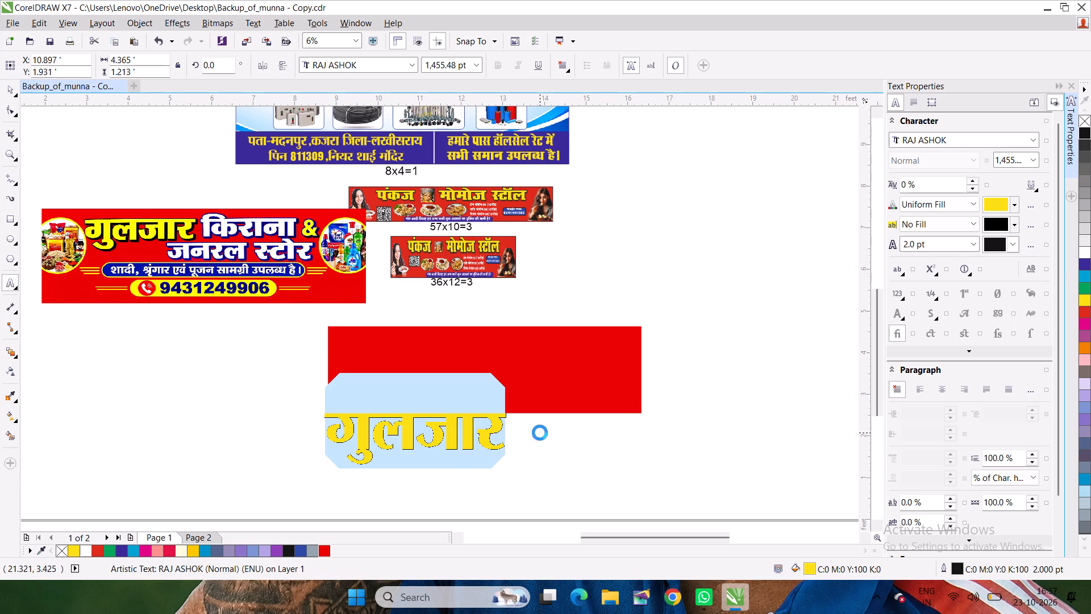
click(553, 445)
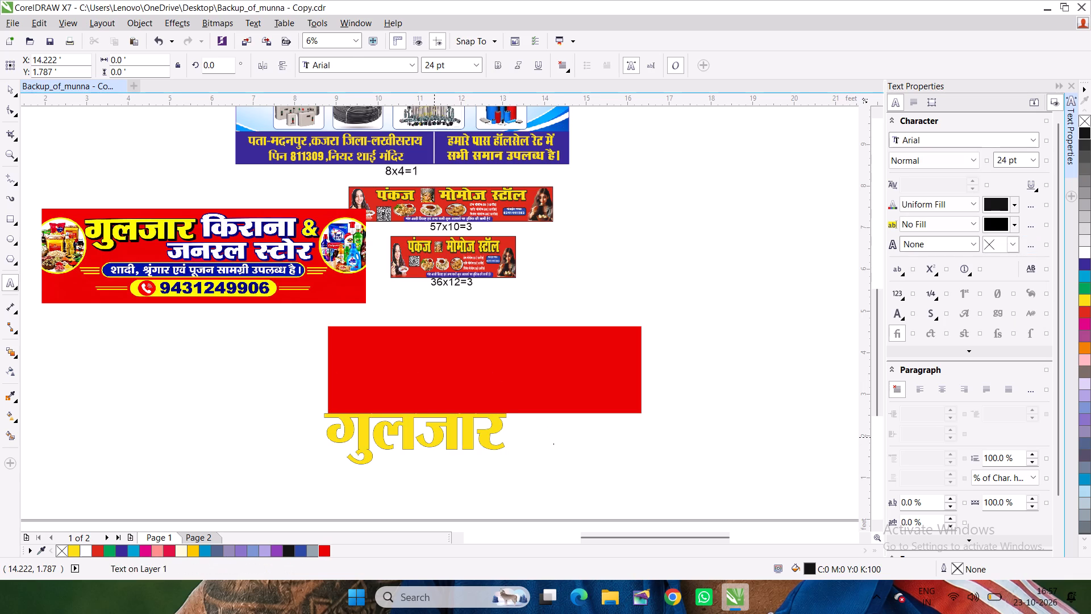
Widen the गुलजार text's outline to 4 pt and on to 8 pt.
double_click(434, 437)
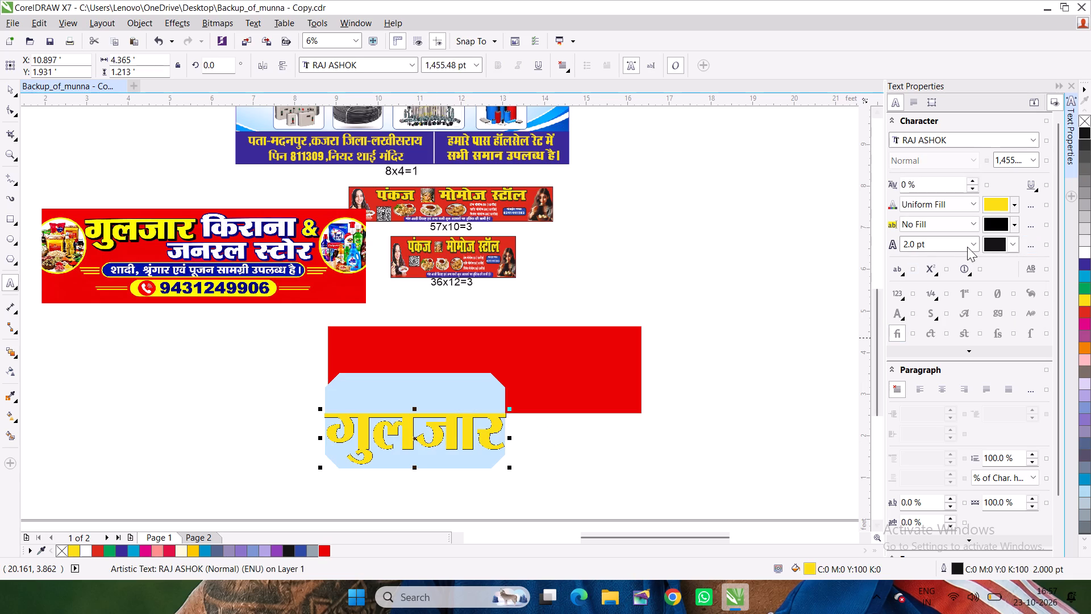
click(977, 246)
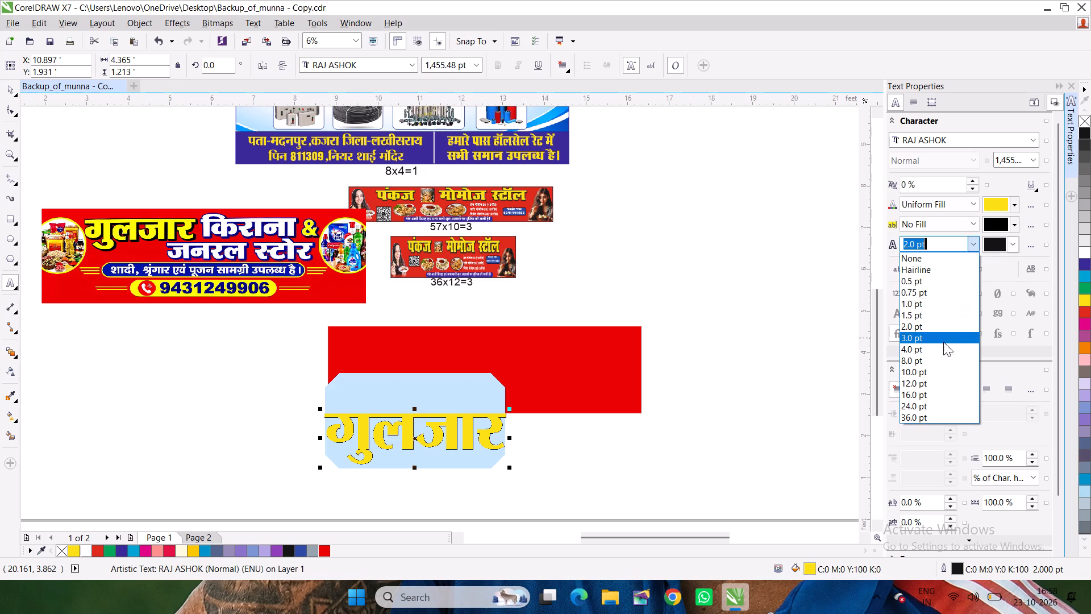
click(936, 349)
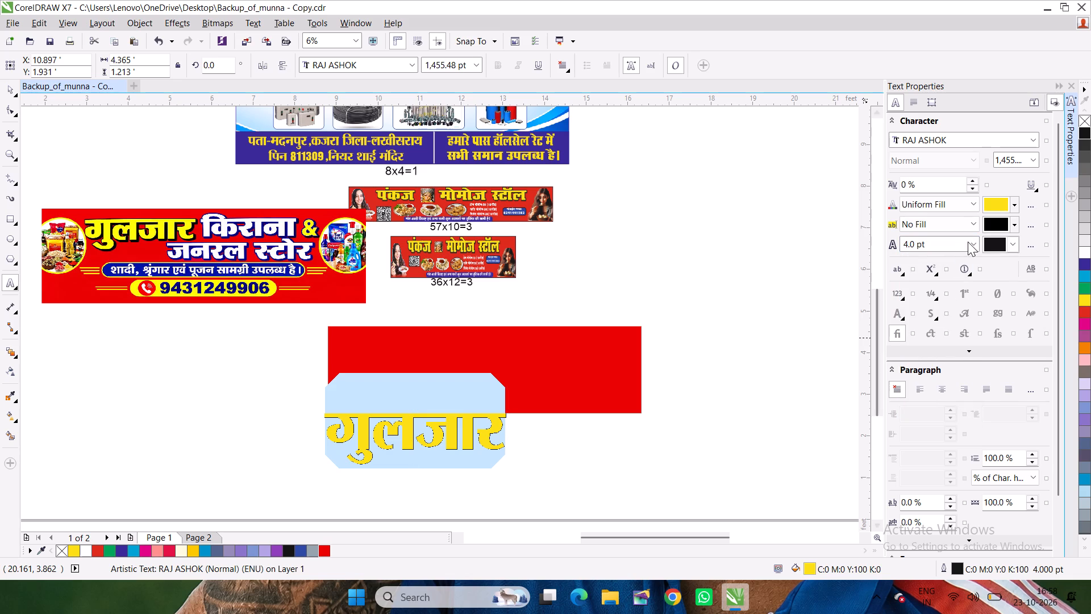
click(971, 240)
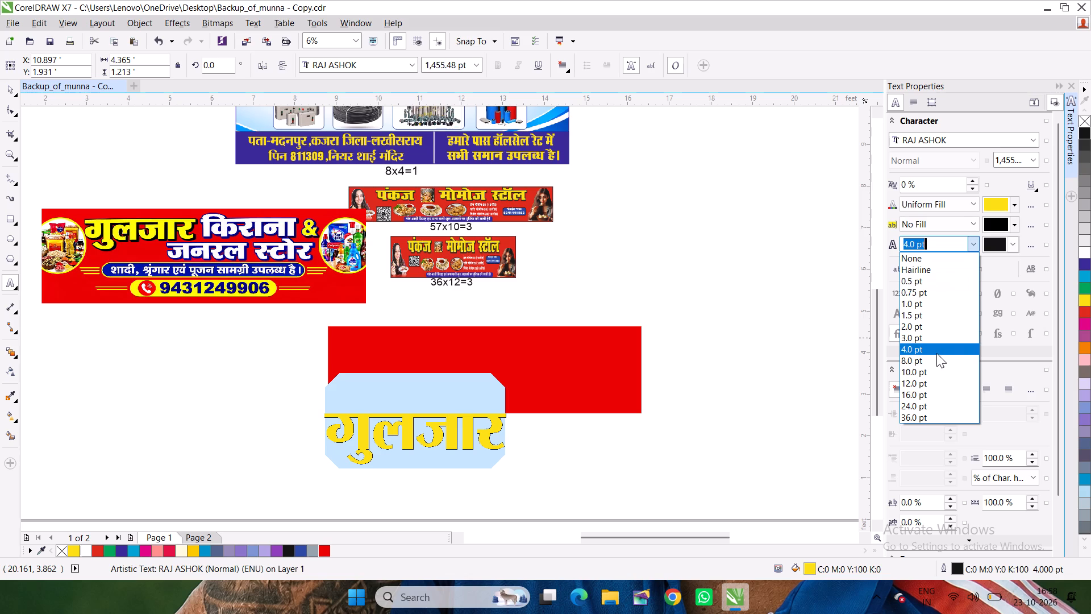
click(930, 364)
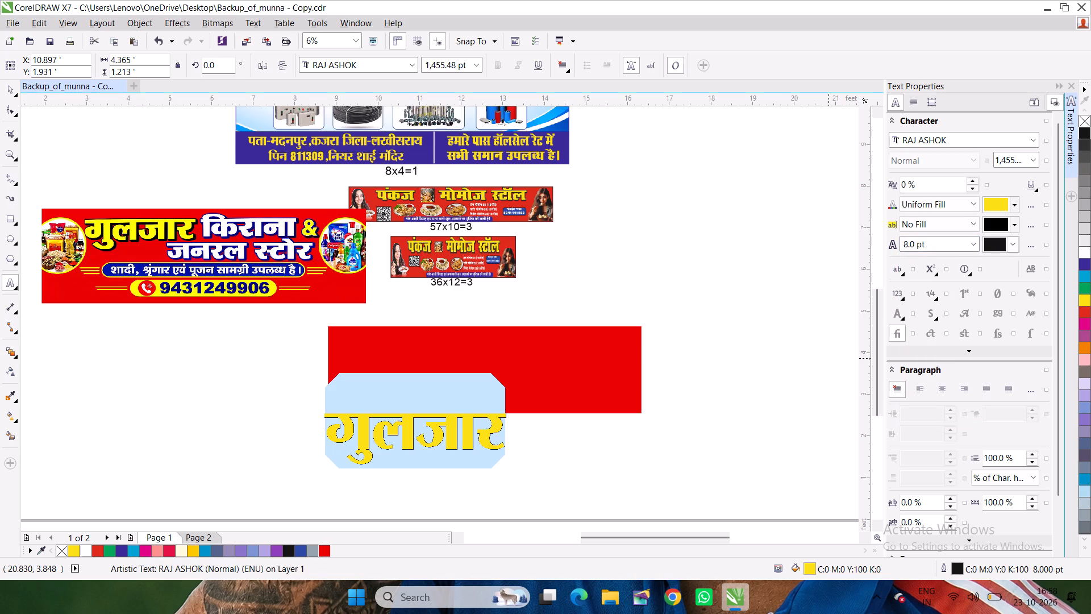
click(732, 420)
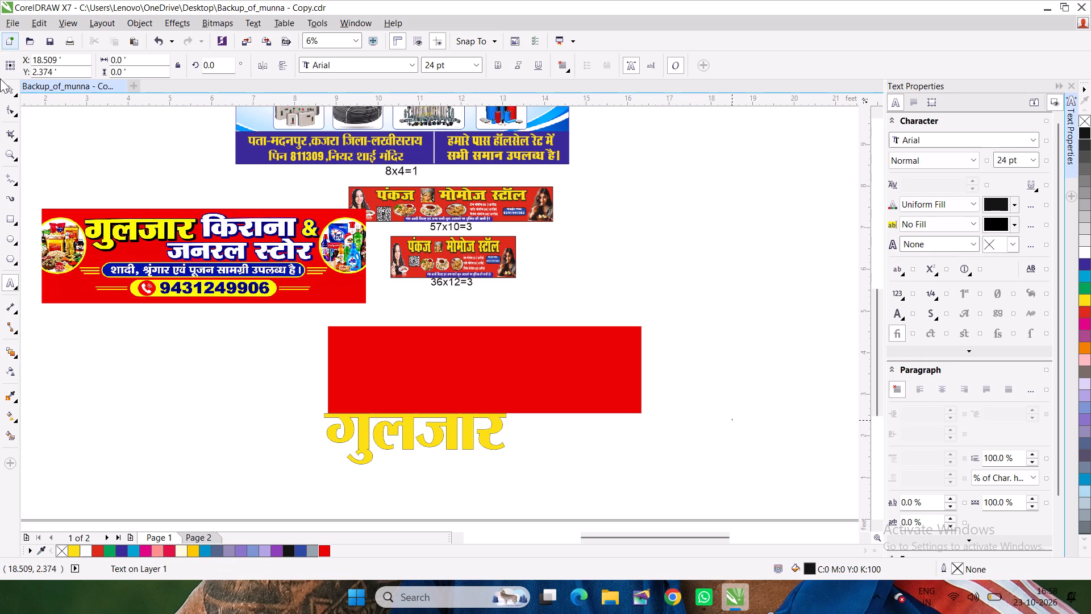
Move the गुलजार text onto the upper part of the red rectangle and scale it down to about 1,105 pt.
click(7, 90)
click(405, 431)
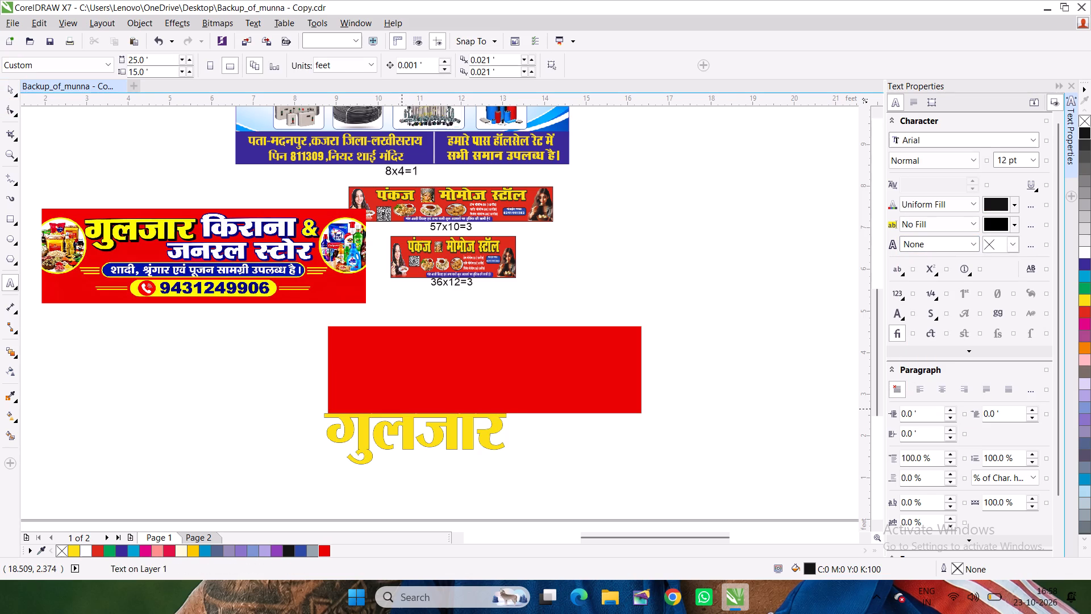
drag(416, 438, 442, 366)
drag(538, 393, 527, 383)
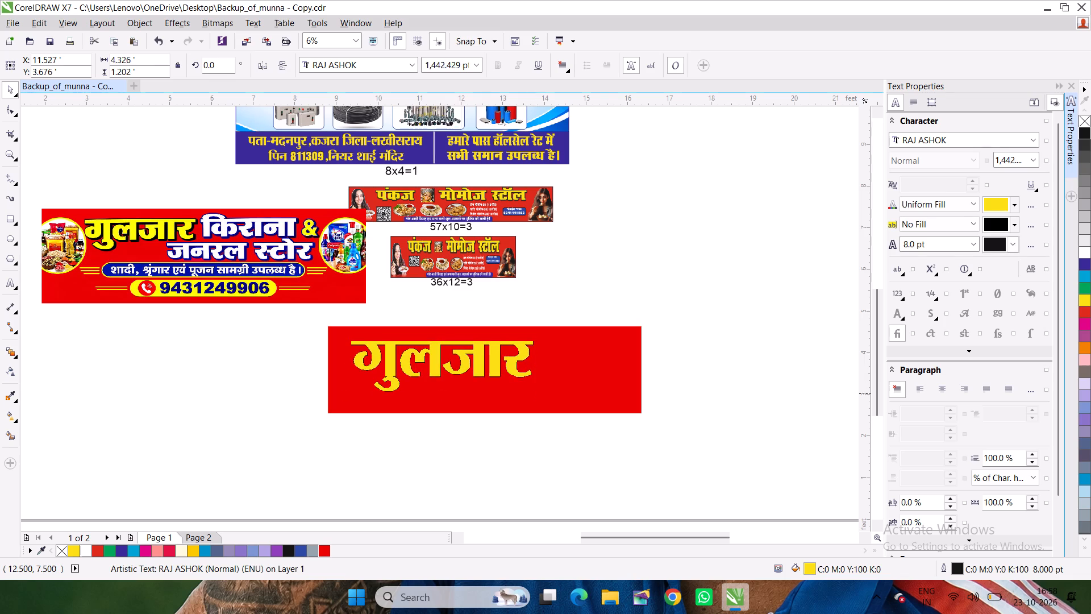
drag(527, 383, 504, 381)
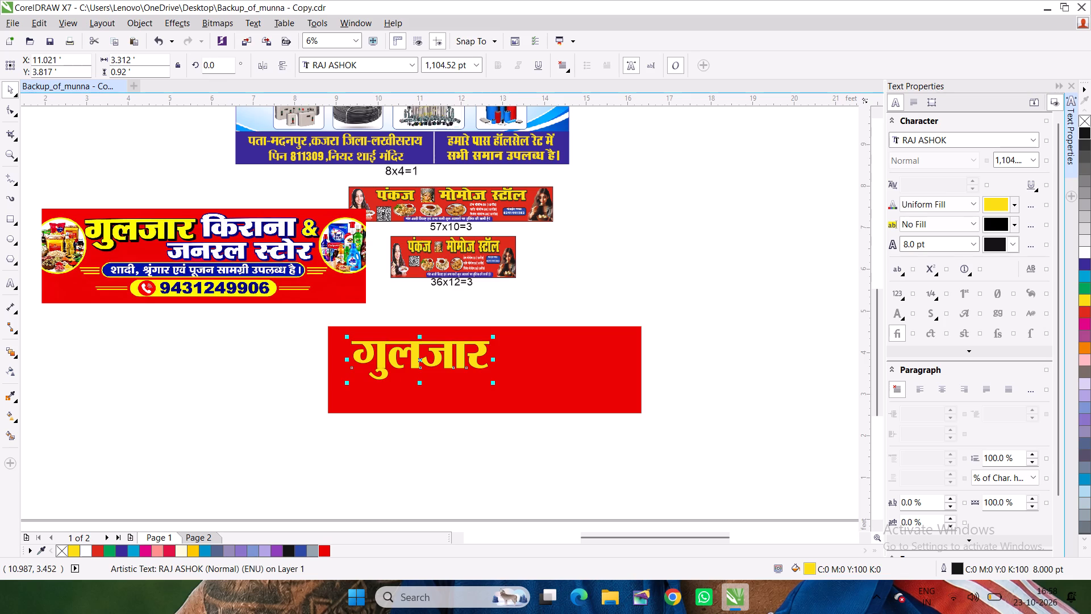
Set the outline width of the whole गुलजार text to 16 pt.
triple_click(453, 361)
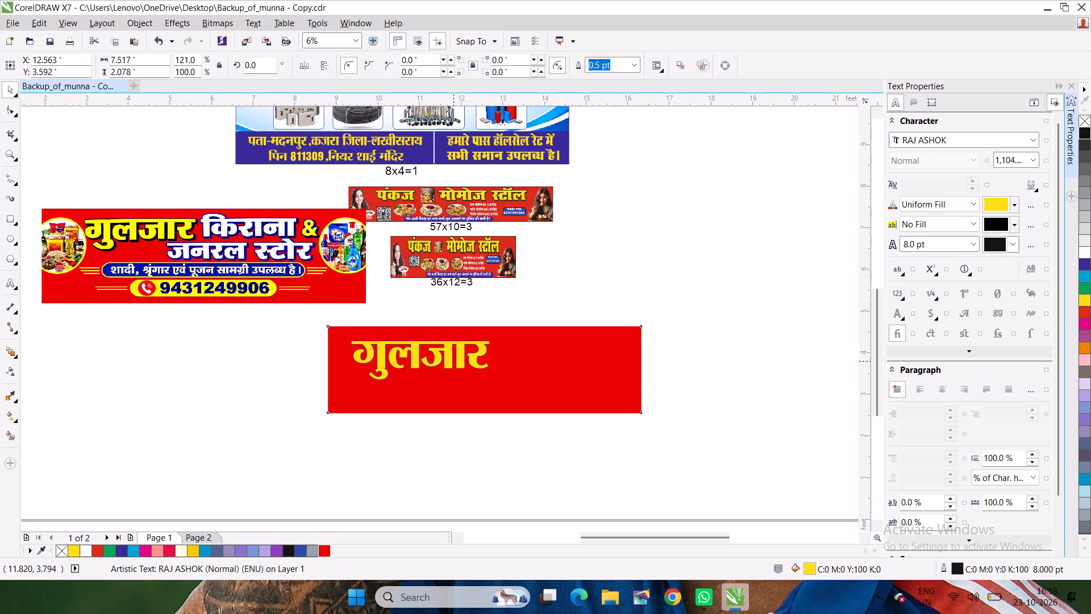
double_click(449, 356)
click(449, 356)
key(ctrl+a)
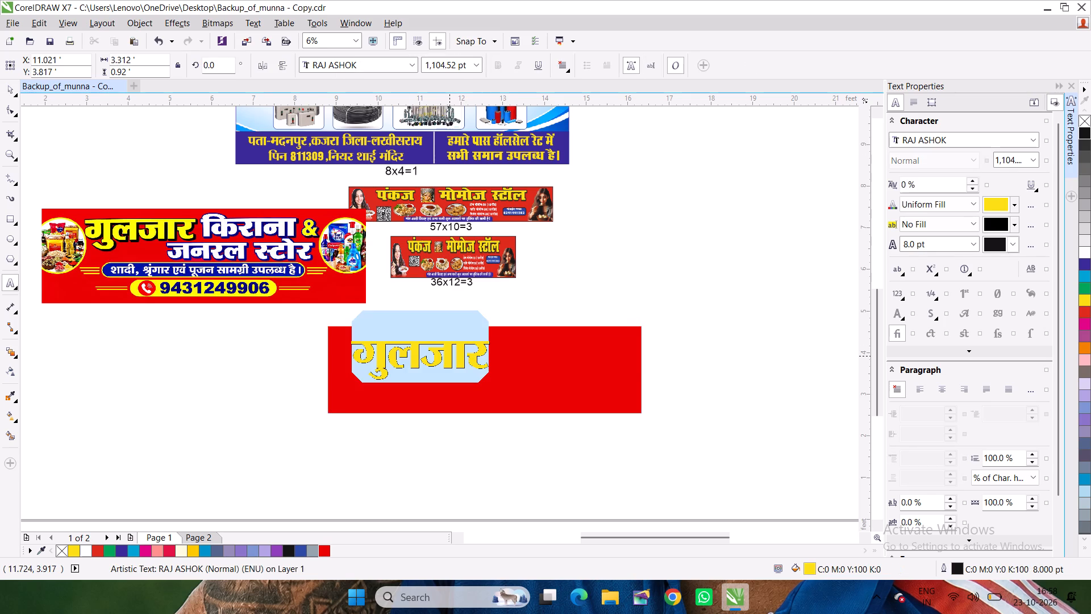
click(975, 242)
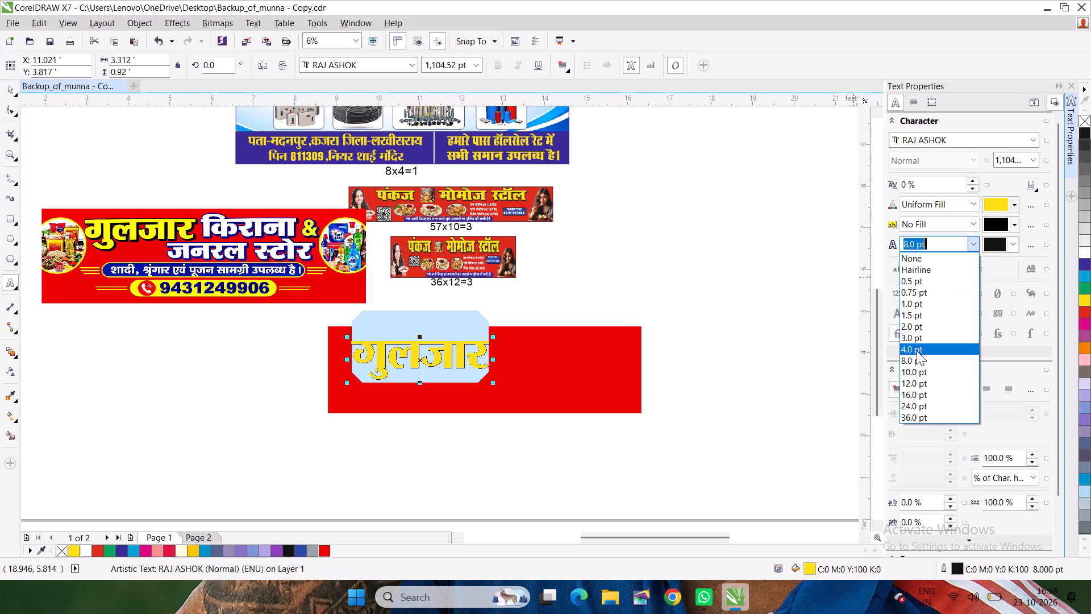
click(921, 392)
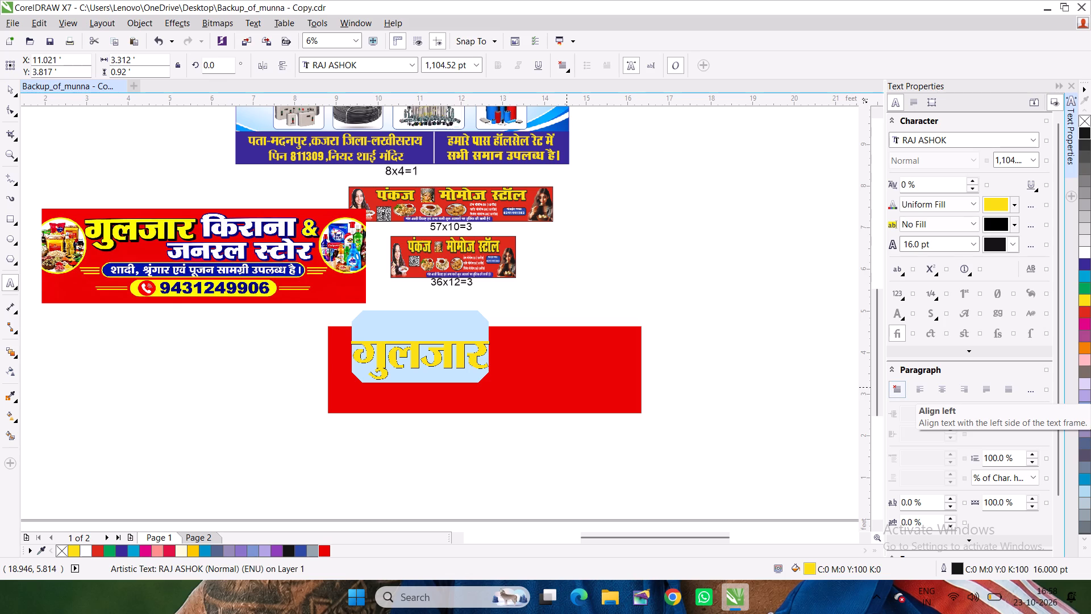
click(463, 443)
Set the outline width of the whole गुलजार text to 36 pt.
scroll(390, 350, up, 2)
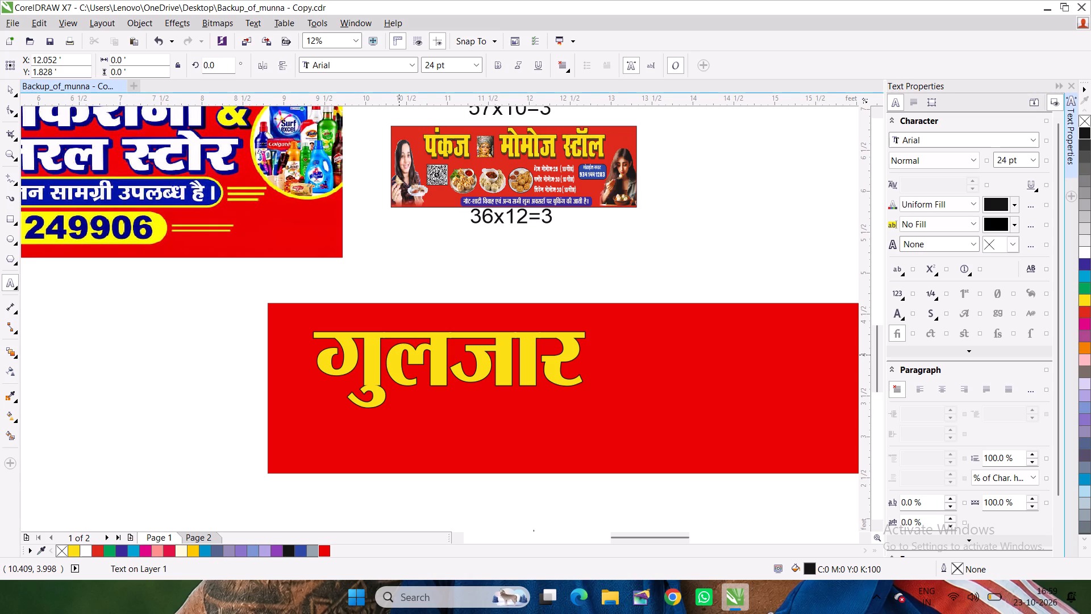
triple_click(438, 356)
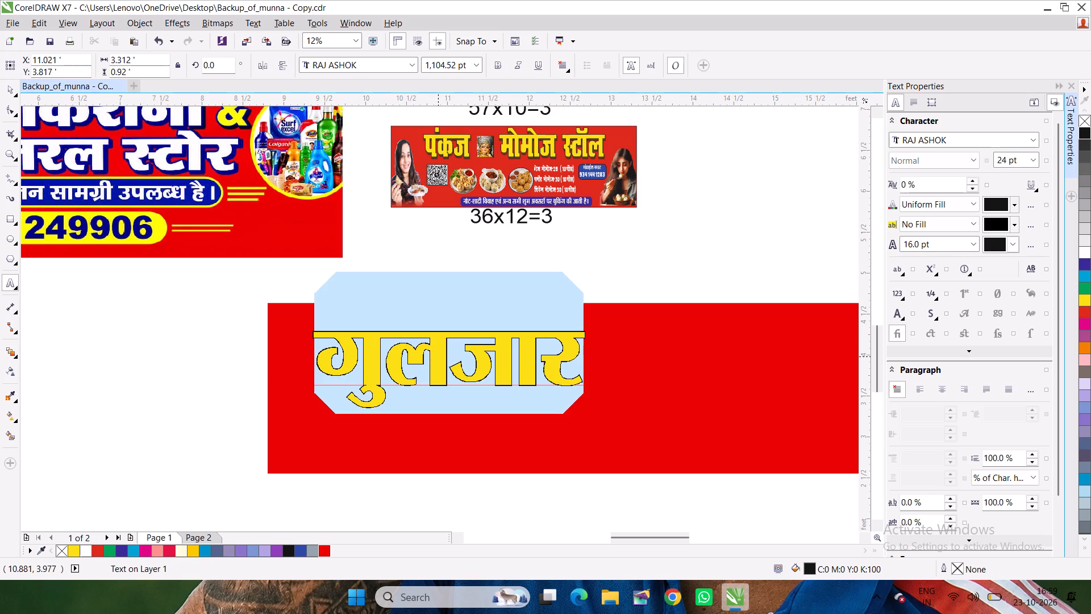
click(976, 246)
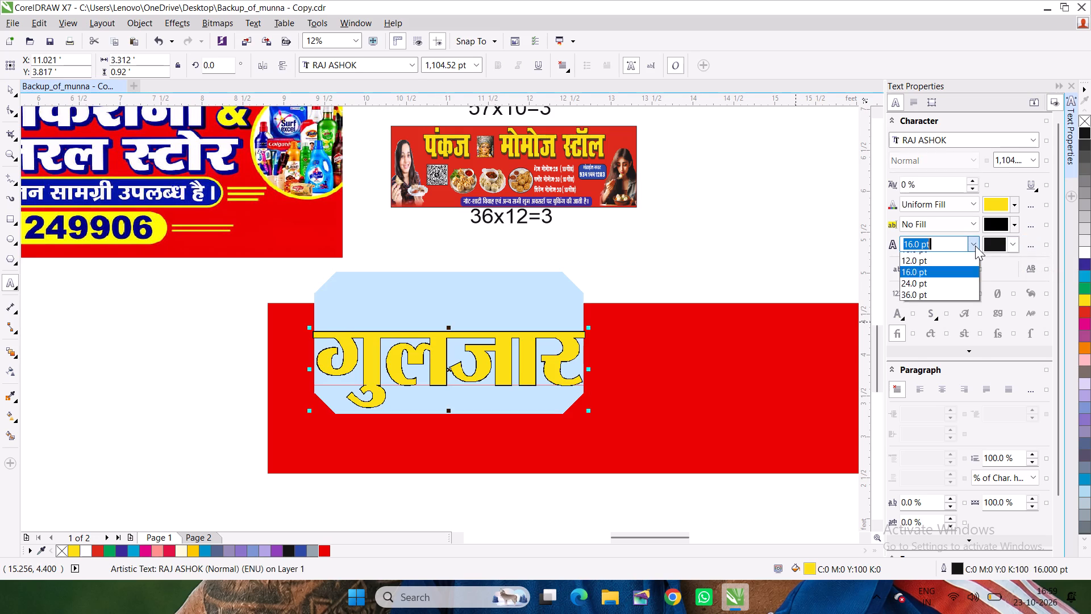
click(924, 413)
click(669, 254)
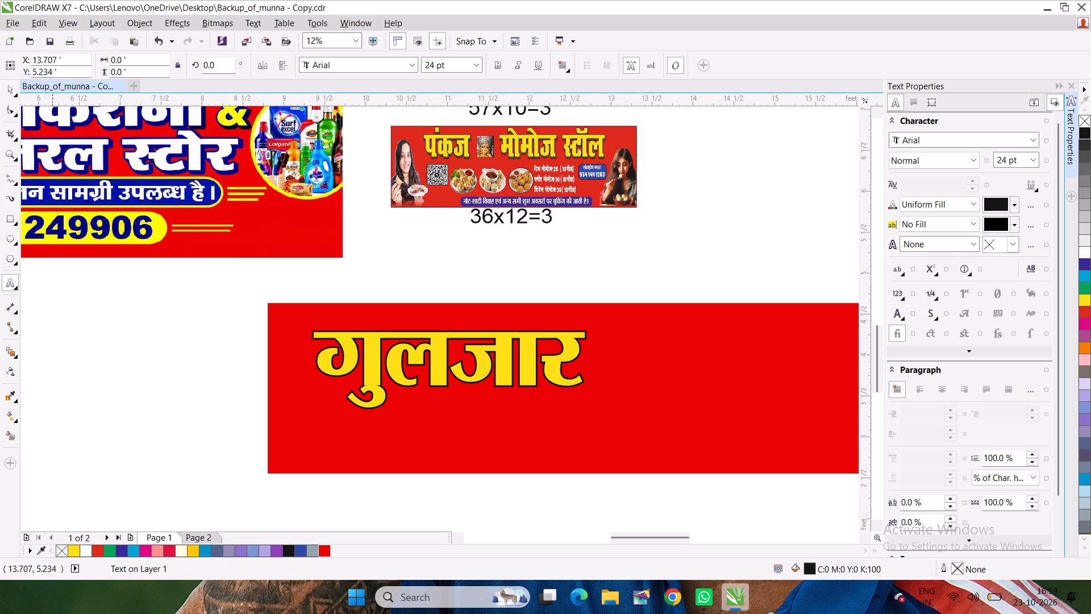
Scale the outlined गुलजार text down to about 769 pt, keeping its upper-left corner in place on the red rectangle.
click(8, 94)
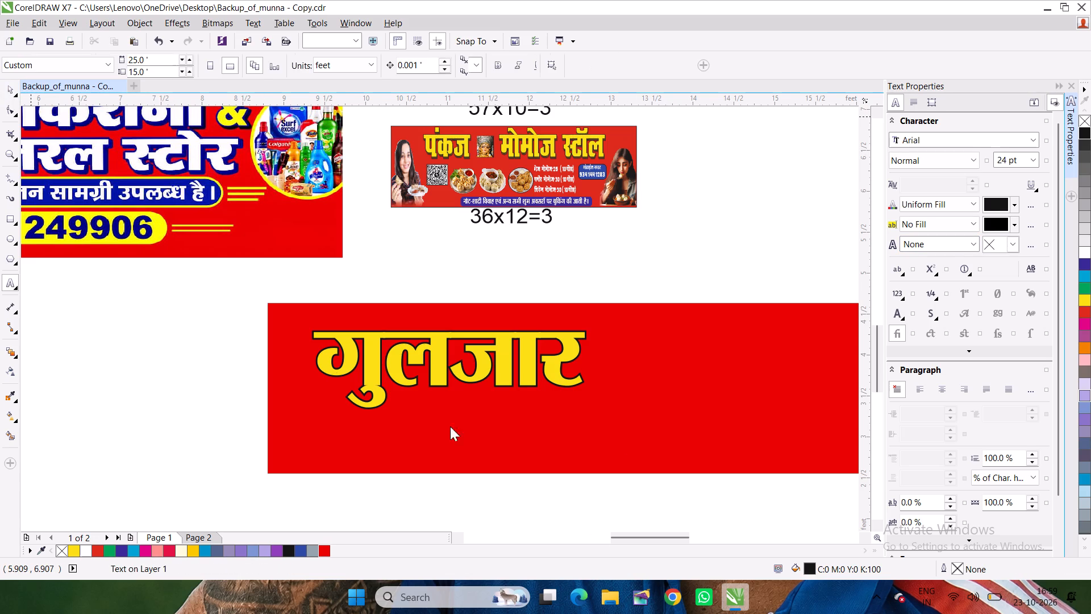
click(434, 357)
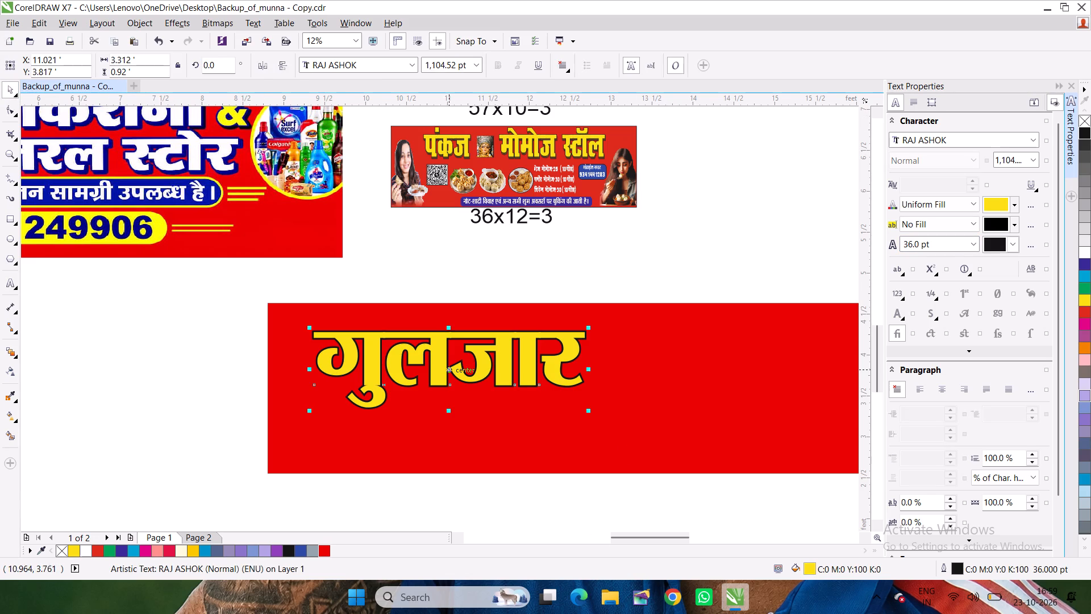
drag(589, 409, 554, 395)
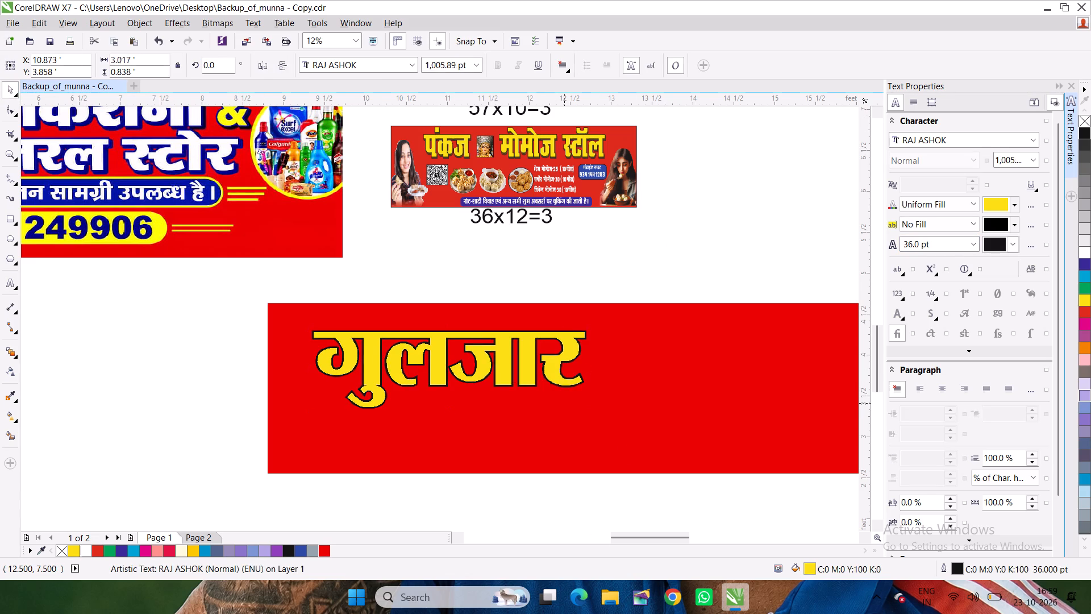
drag(554, 395, 537, 386)
drag(728, 259, 856, 265)
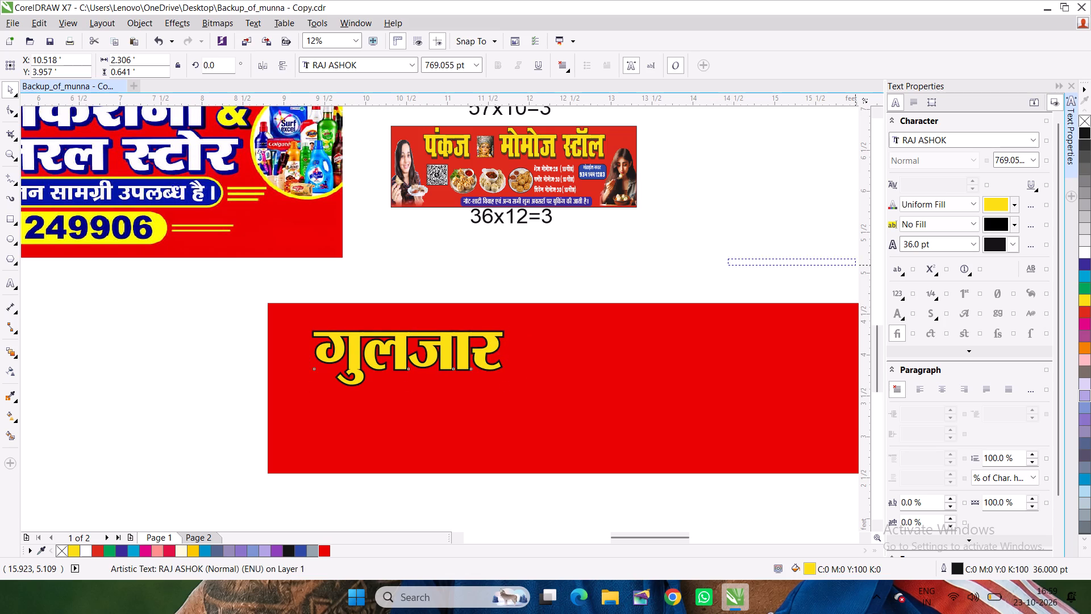
drag(856, 265, 861, 265)
scroll(312, 316, down, 1)
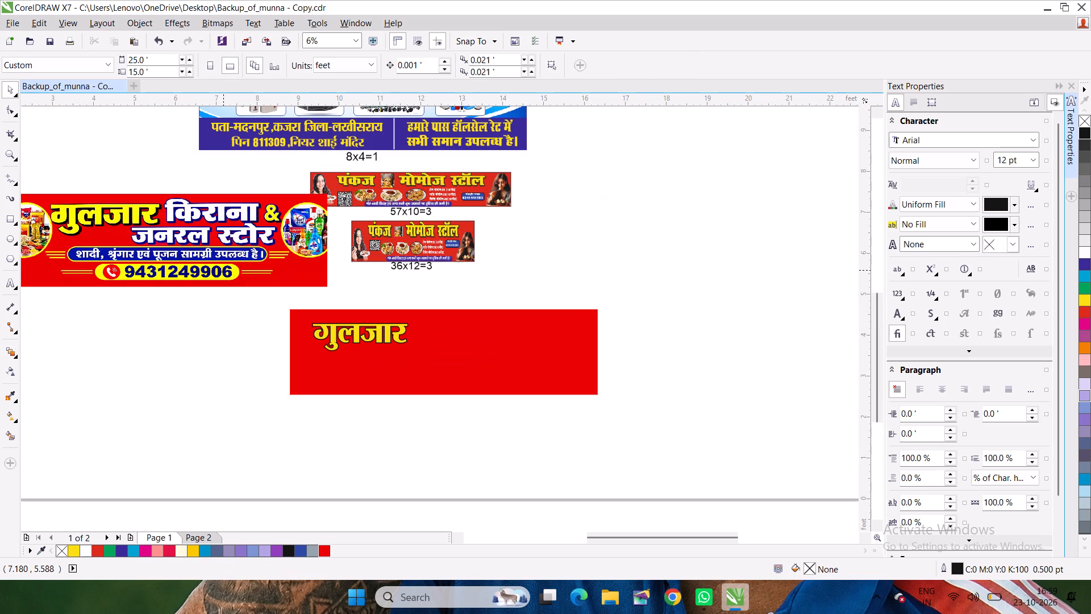
Shift the original गुलजार banner slightly to the right on the page so its whole width is in view.
drag(223, 270, 240, 268)
click(219, 360)
Move the गुलजार text farther right along the upper part of the red rectangle and stretch its height to about 0.71 ft.
click(364, 337)
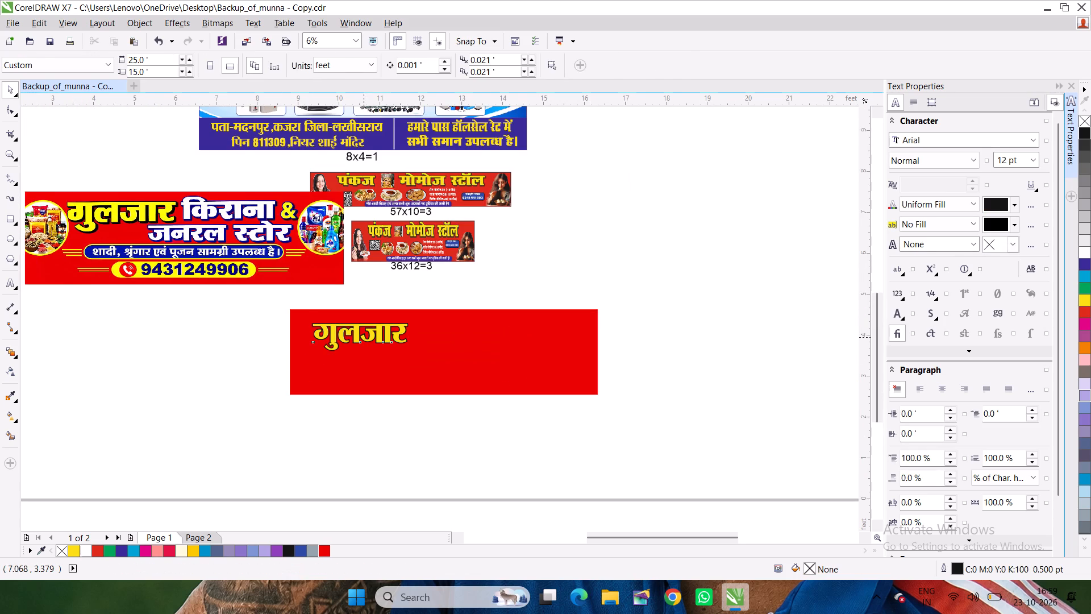
drag(358, 338, 389, 337)
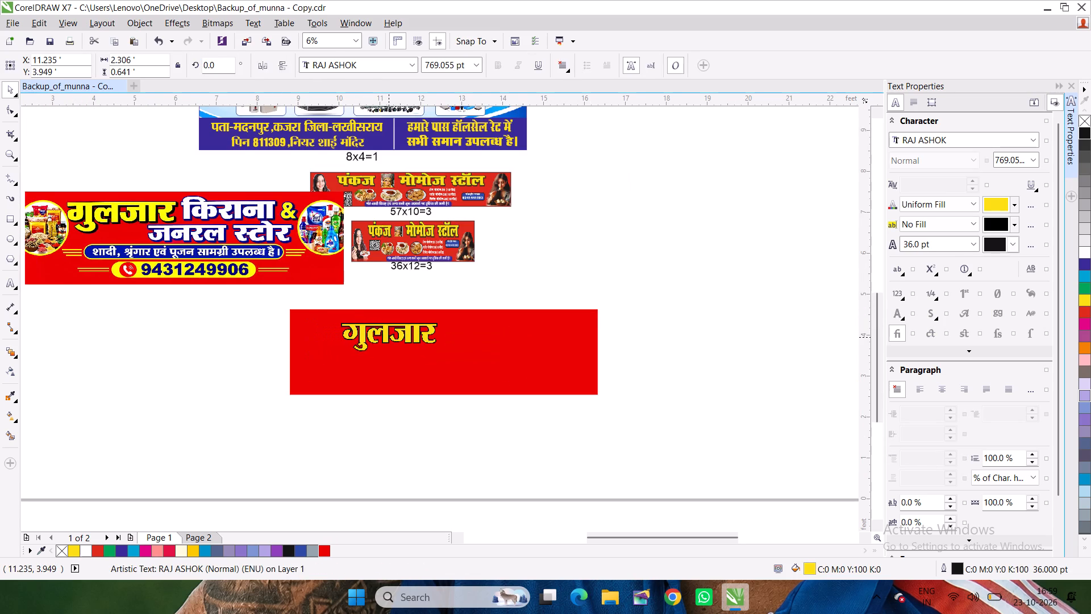
drag(389, 337, 386, 334)
click(384, 352)
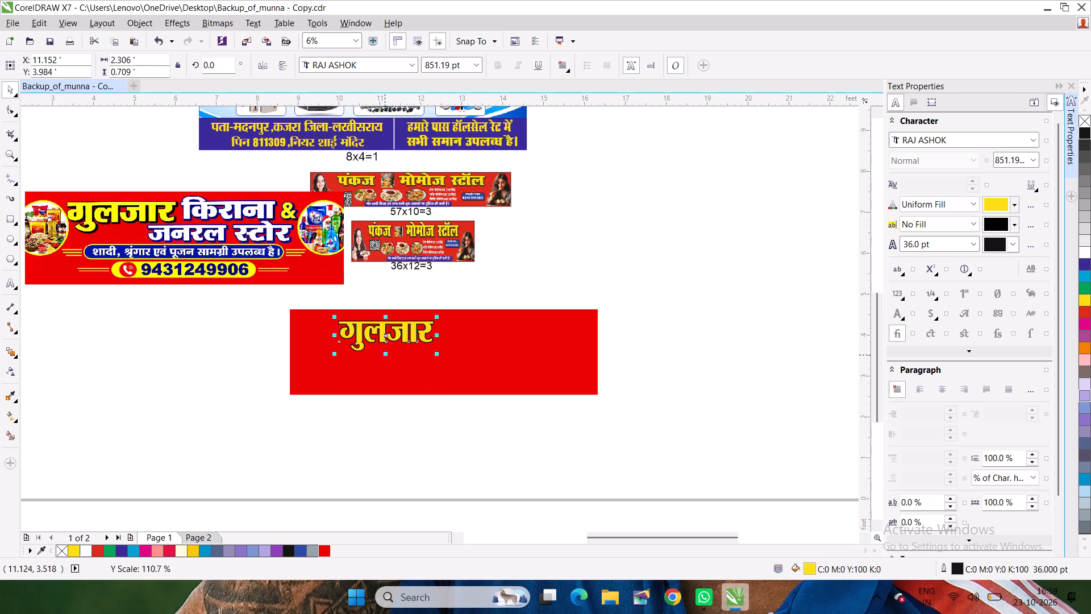
click(397, 439)
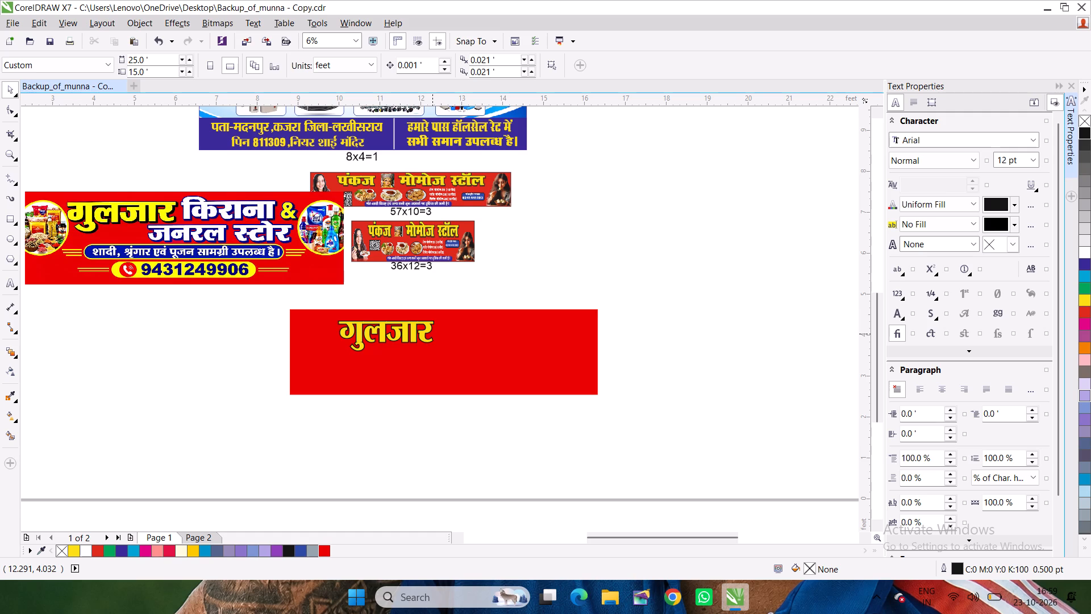
Append the word किराना after गुलजार in the title text, with a space between the words.
double_click(432, 334)
click(430, 334)
double_click(428, 330)
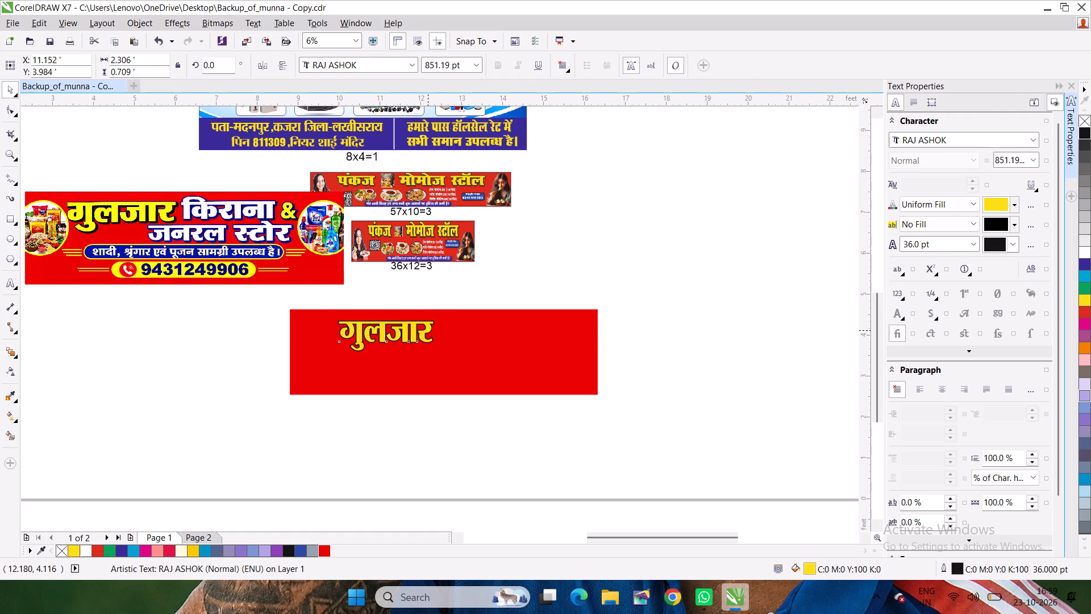
key(space)
text(fdjk)
text(uk)
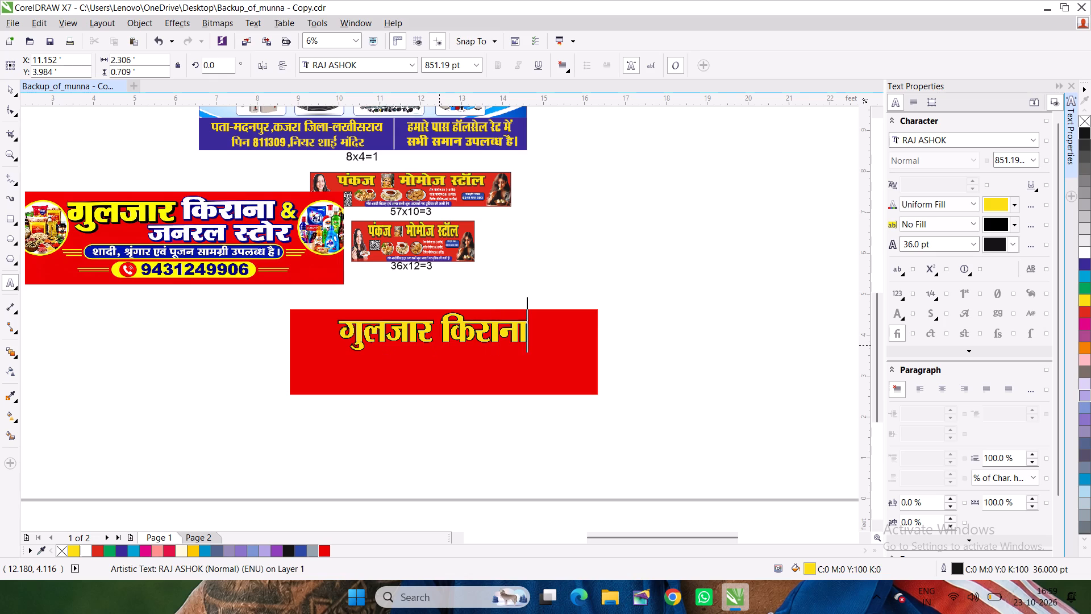
key(space)
Give only the word किराना a white fill and a blue outline (C100 M100 Y0 K0).
drag(441, 326, 519, 332)
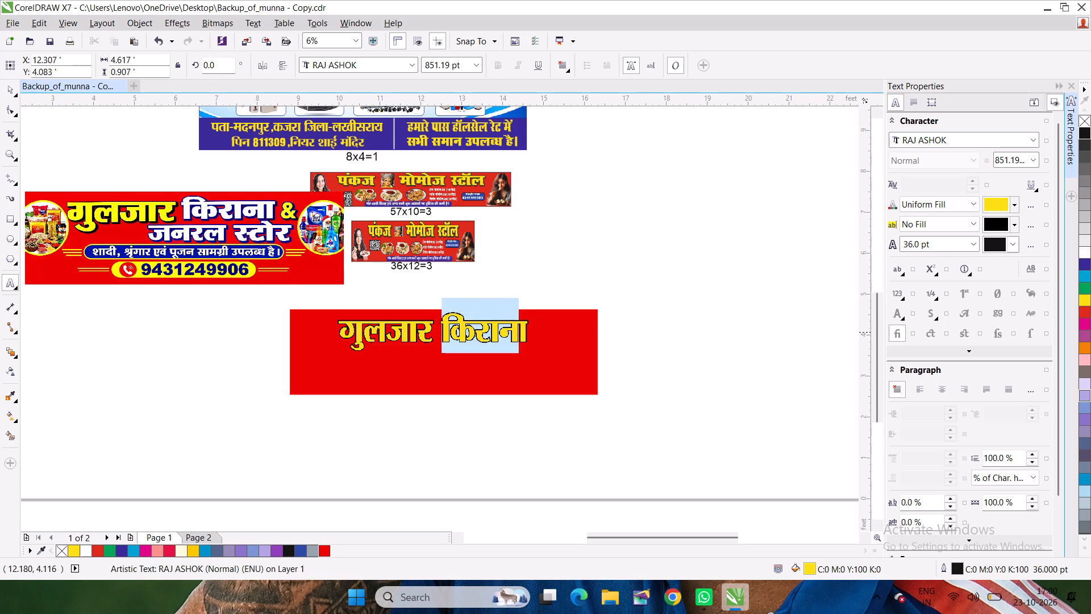
drag(519, 332, 528, 332)
click(1081, 251)
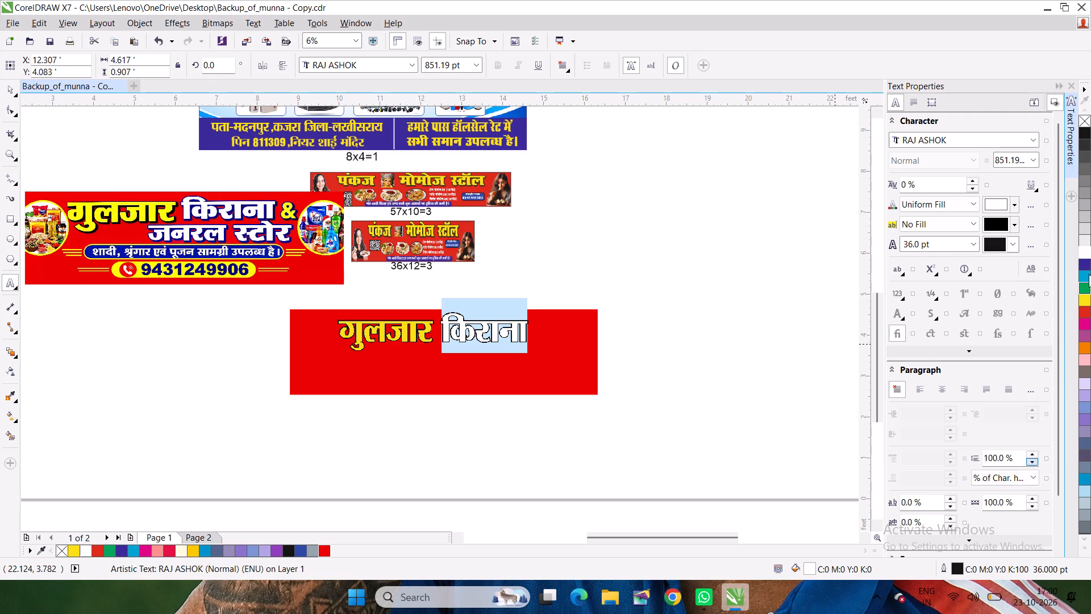
right_click(1082, 261)
click(643, 380)
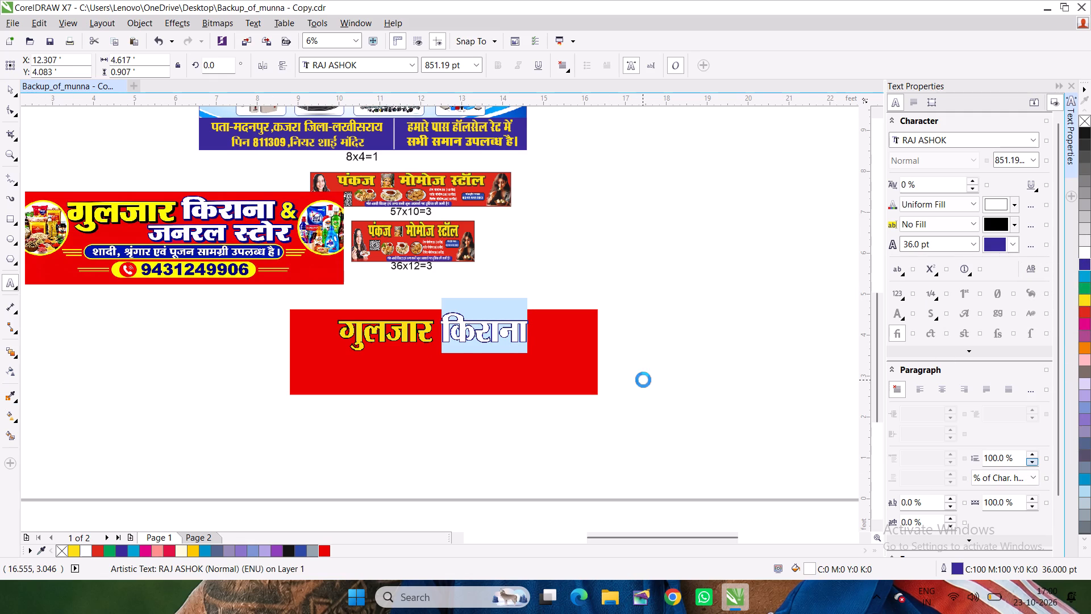
scroll(474, 331, up, 1)
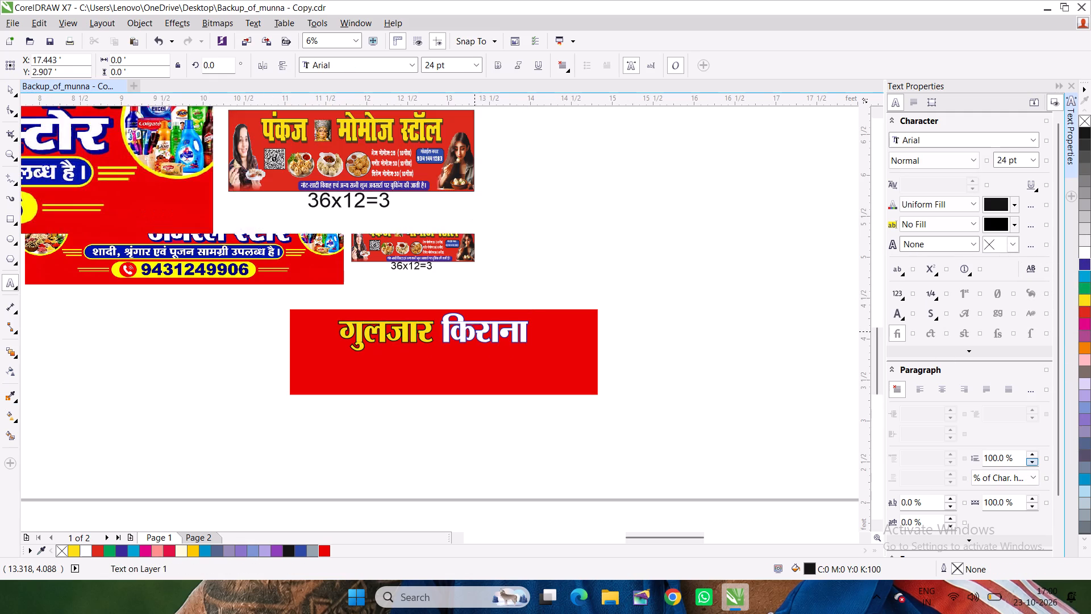
scroll(474, 331, down, 1)
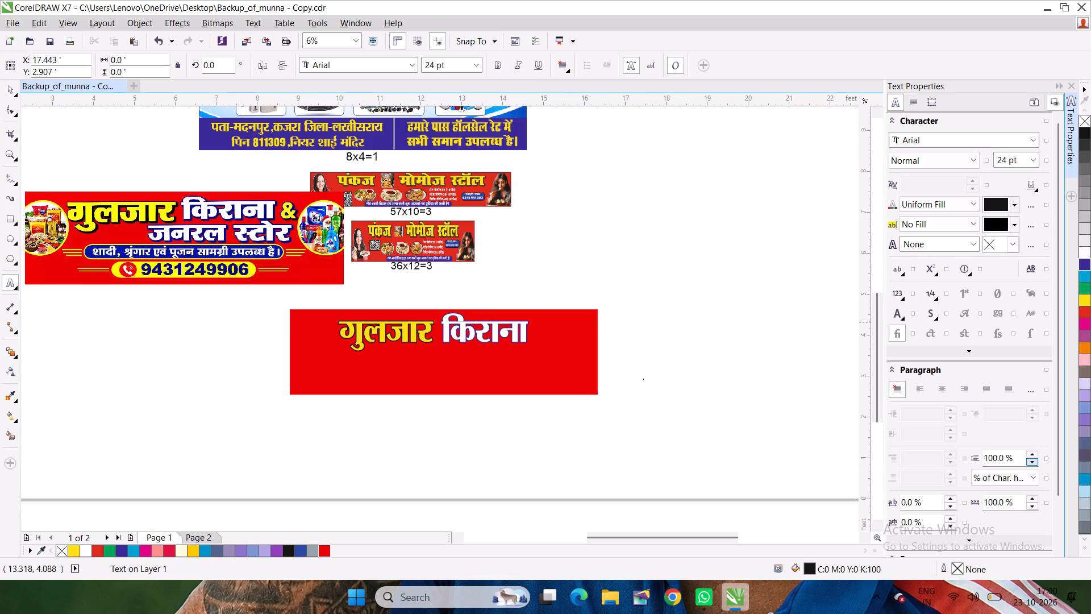
Create a separate "&" text on the empty area beside the red rectangle and enlarge it to about 847 pt.
click(186, 340)
click(167, 360)
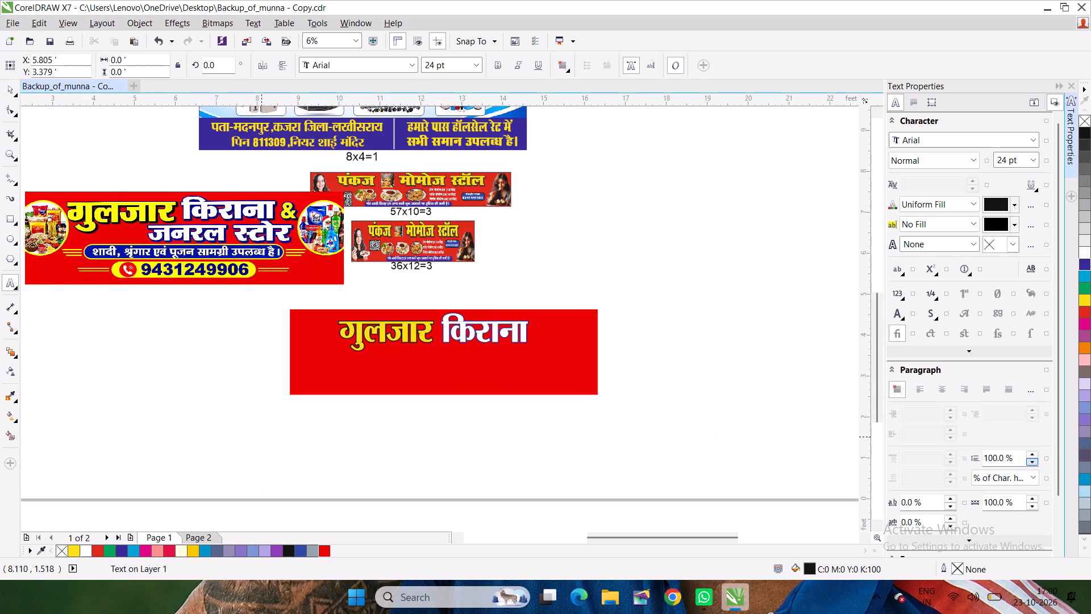
key(shift+ampersand)
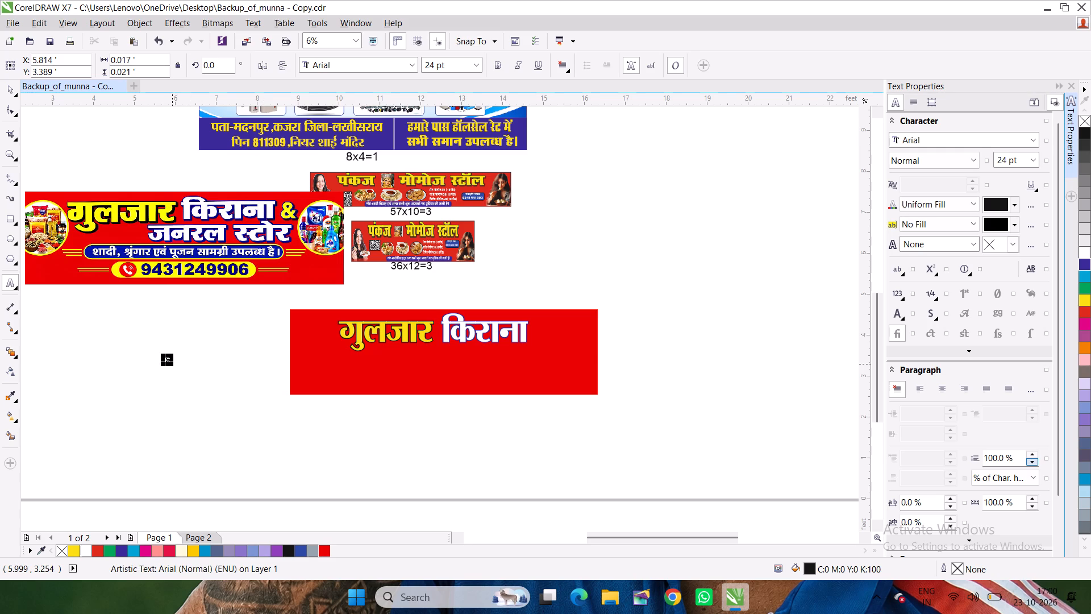
drag(172, 364, 205, 398)
drag(205, 398, 203, 393)
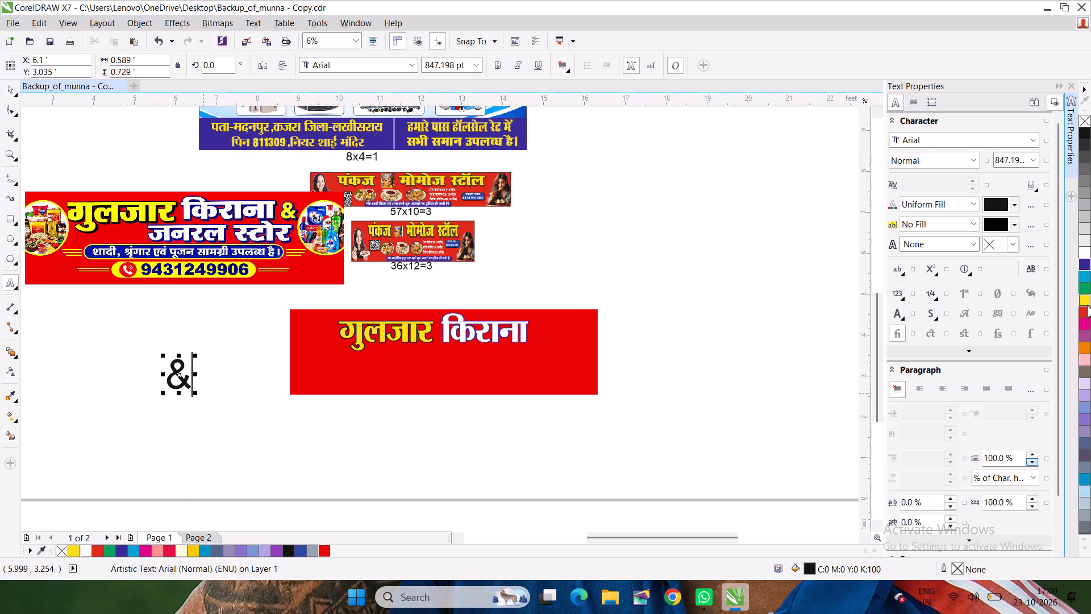
Give the "&" character a yellow fill and a blue outline (C100 M100 Y0 K0).
click(1087, 305)
right_click(1083, 262)
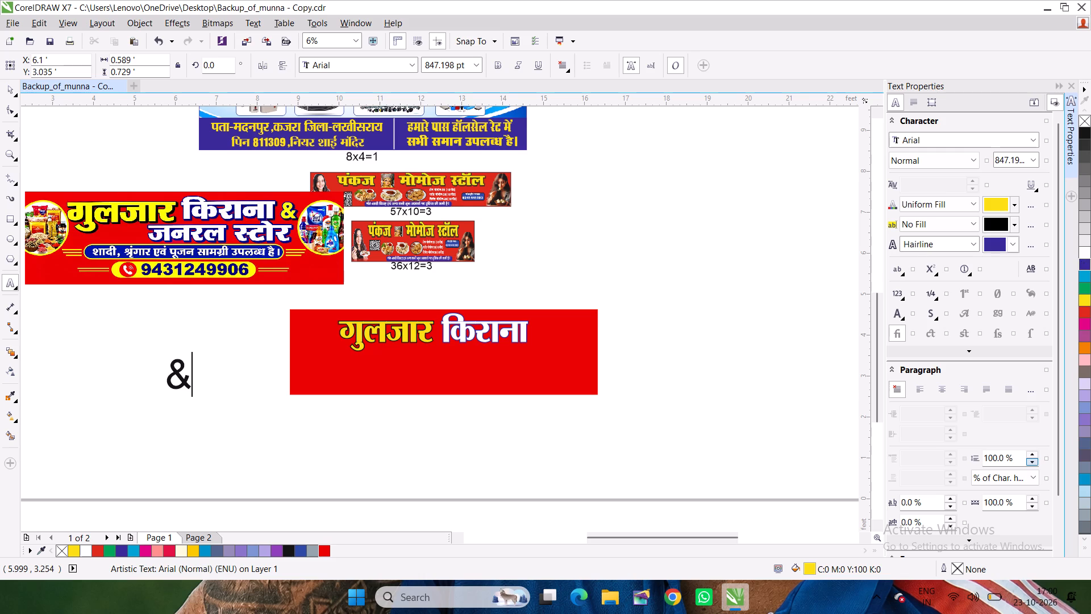
drag(191, 379, 170, 383)
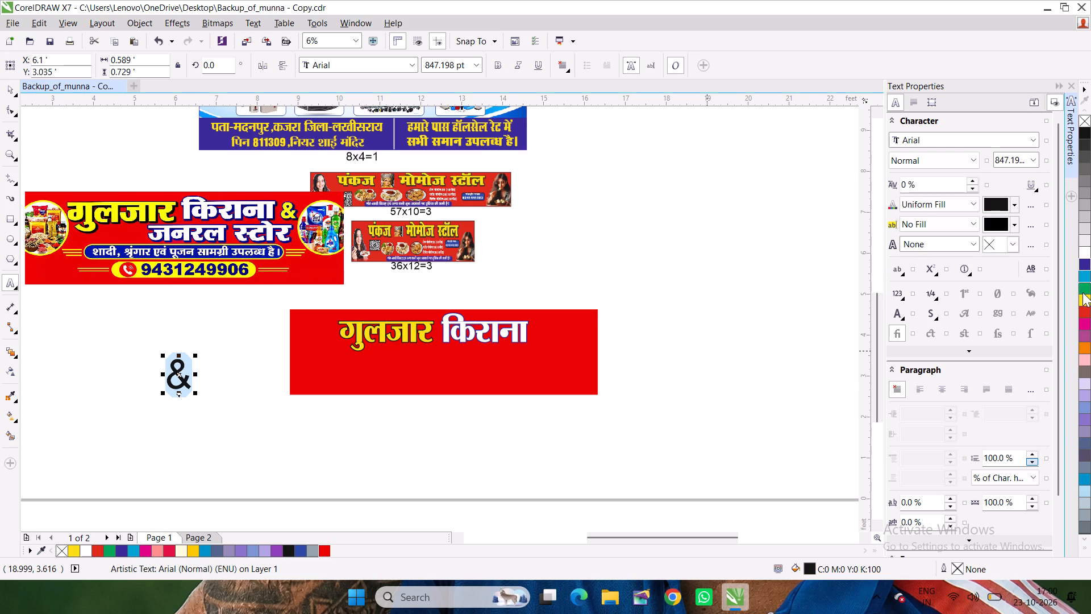
right_click(1083, 302)
click(1083, 302)
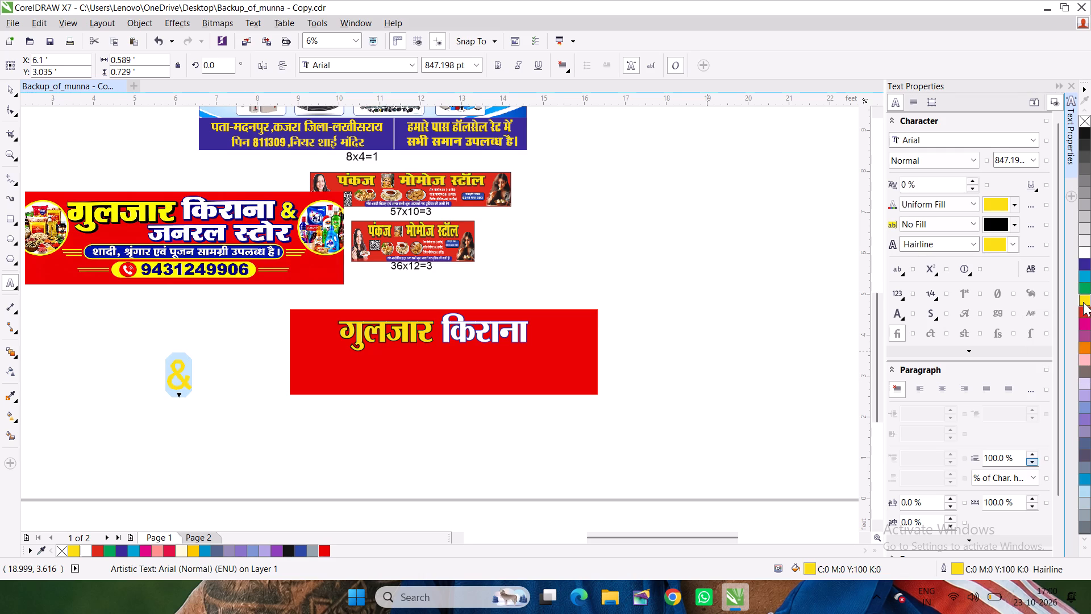
right_click(1086, 261)
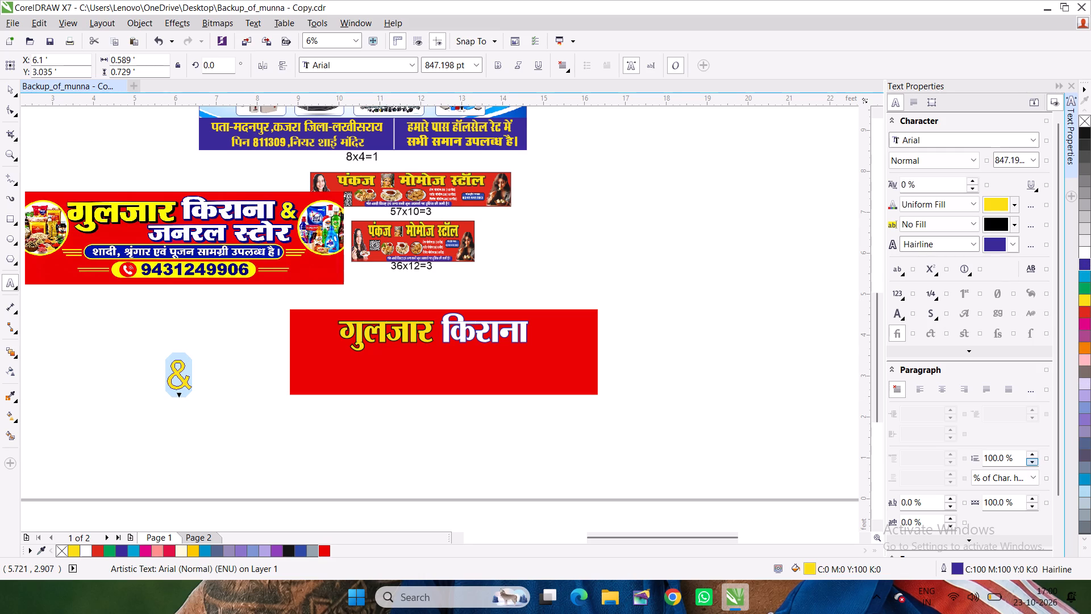
Move the "&" onto the red rectangle, directly after किराना.
drag(180, 376, 546, 334)
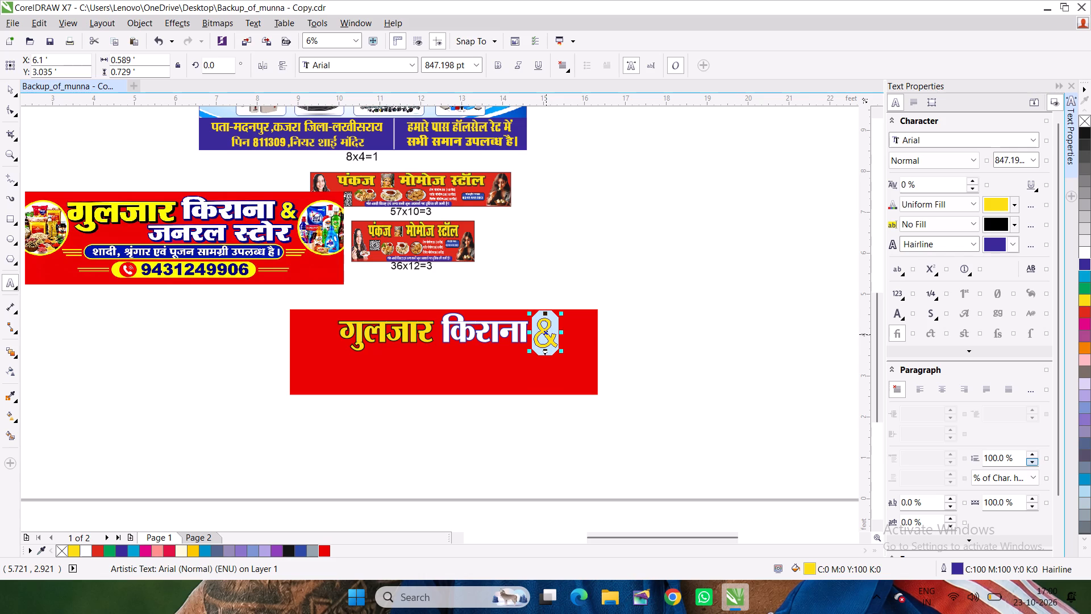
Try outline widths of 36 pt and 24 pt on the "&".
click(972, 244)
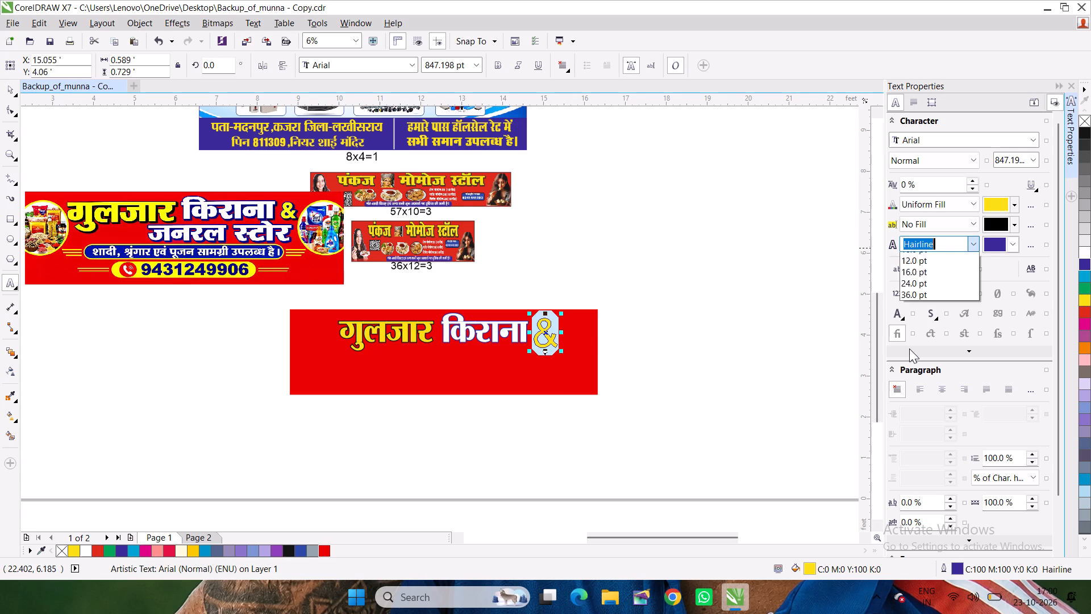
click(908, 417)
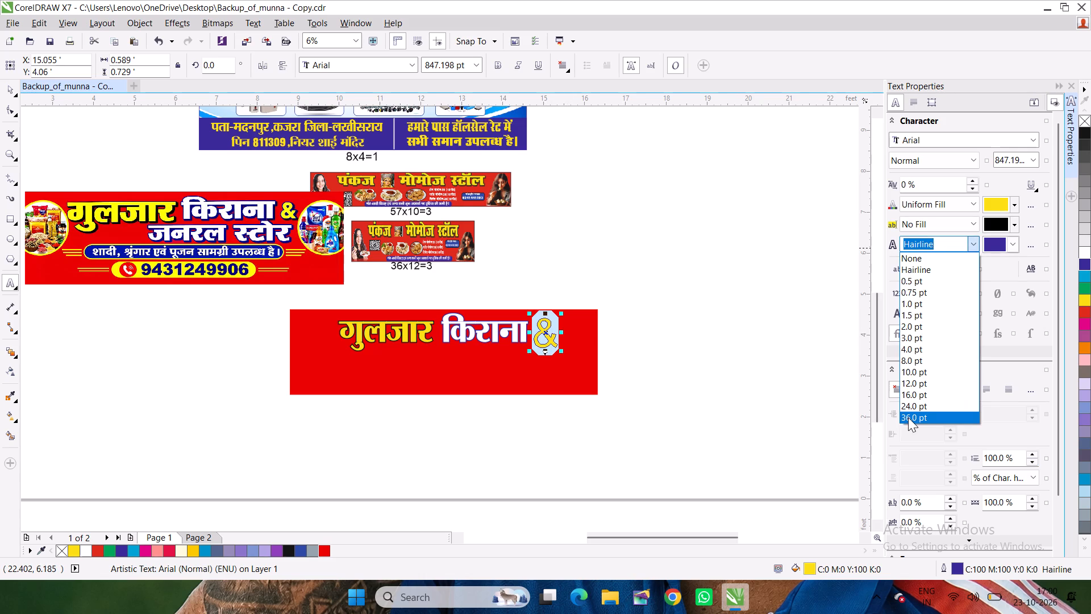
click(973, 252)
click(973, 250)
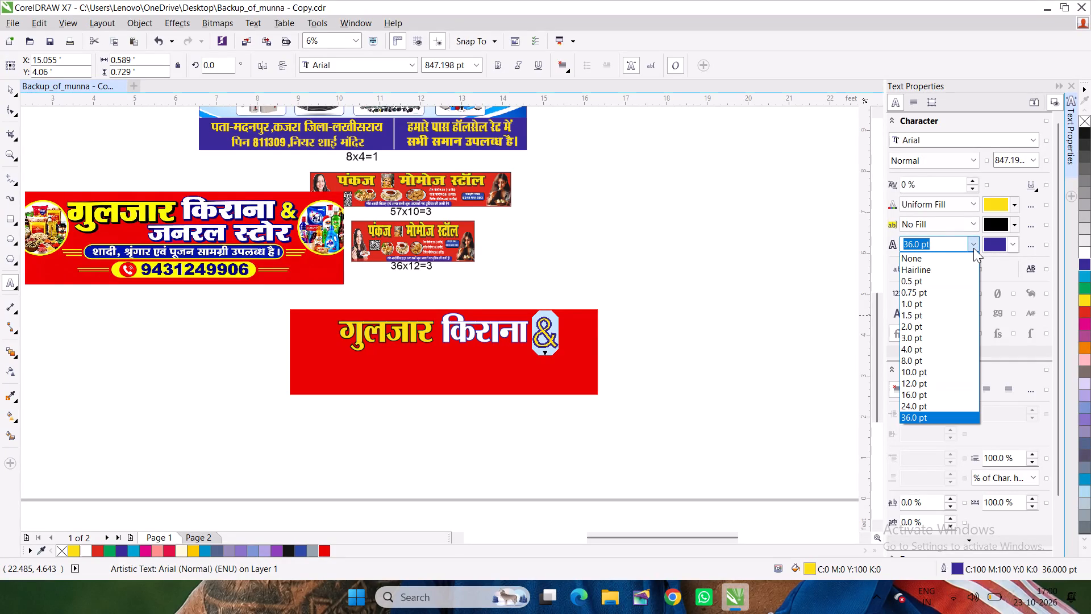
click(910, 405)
Scale the "&" down to about 613 pt and reposition it to line up beside किराना.
scroll(565, 353, up, 1)
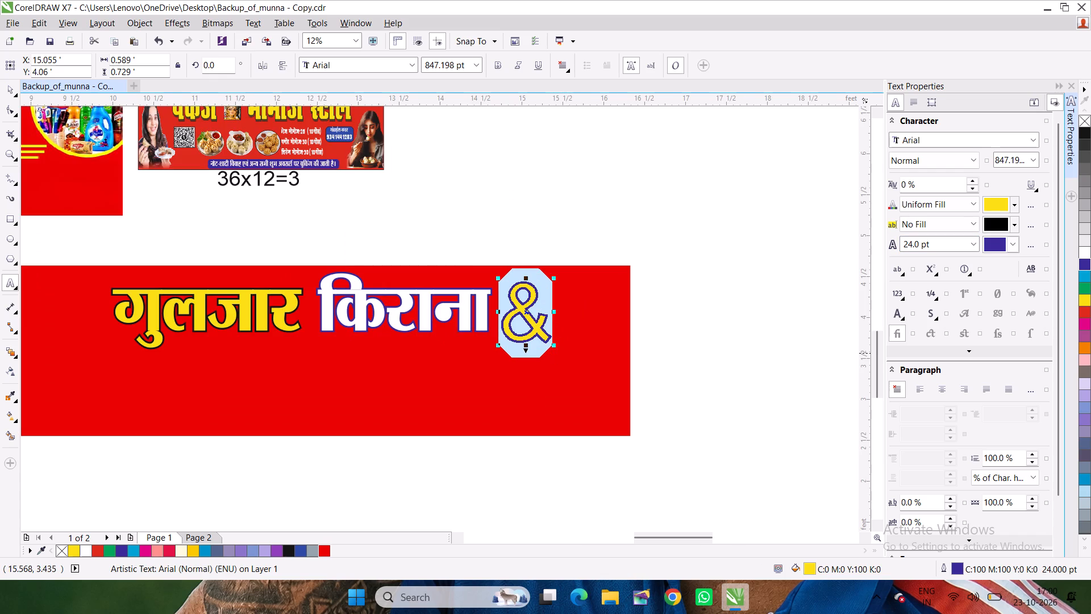
drag(554, 349, 543, 339)
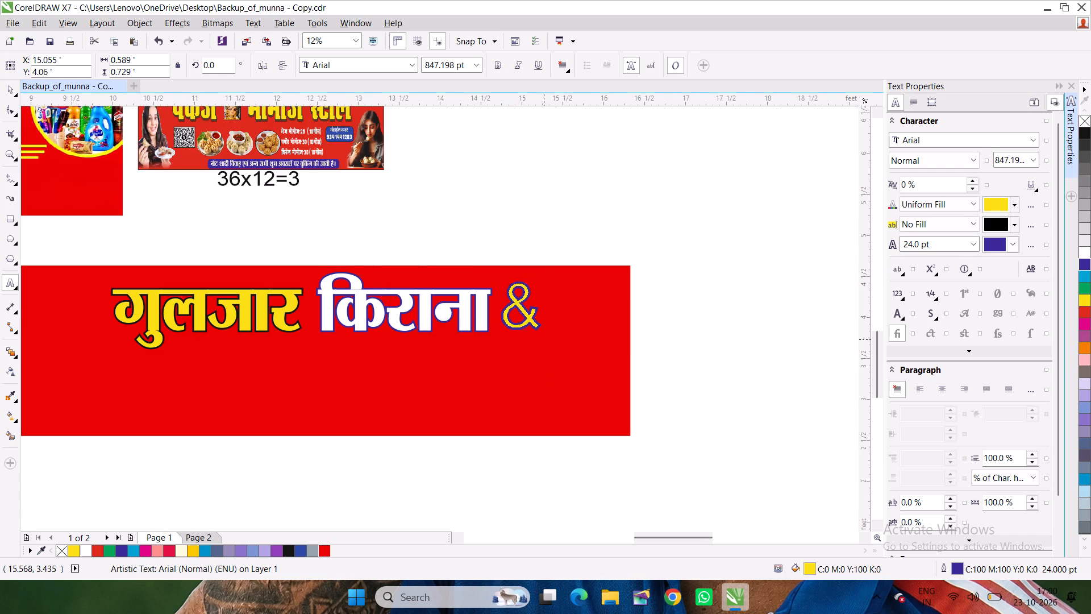
drag(543, 339, 541, 336)
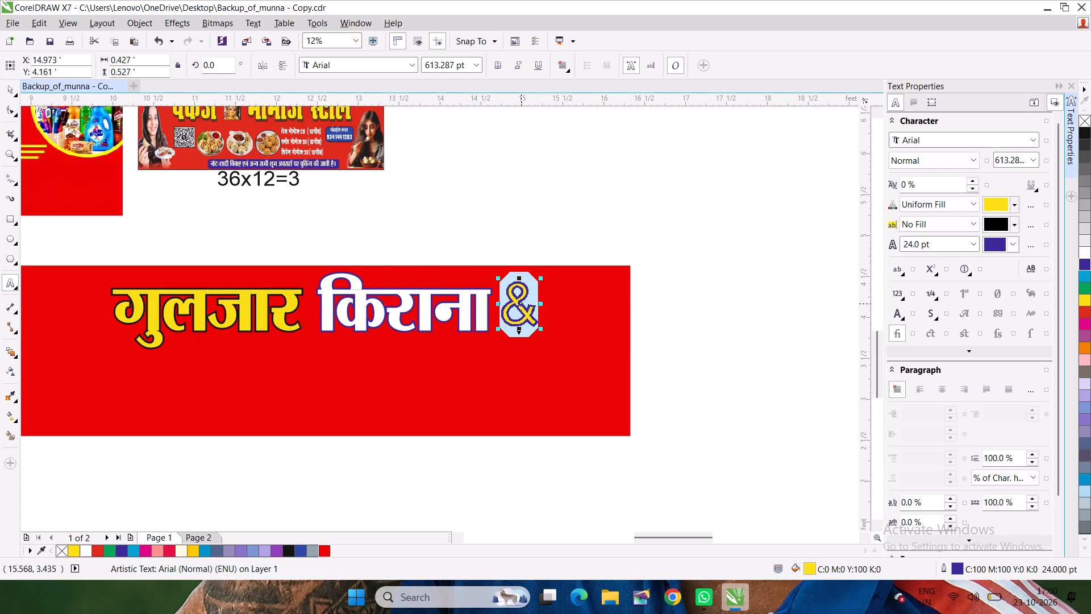
drag(521, 304, 525, 309)
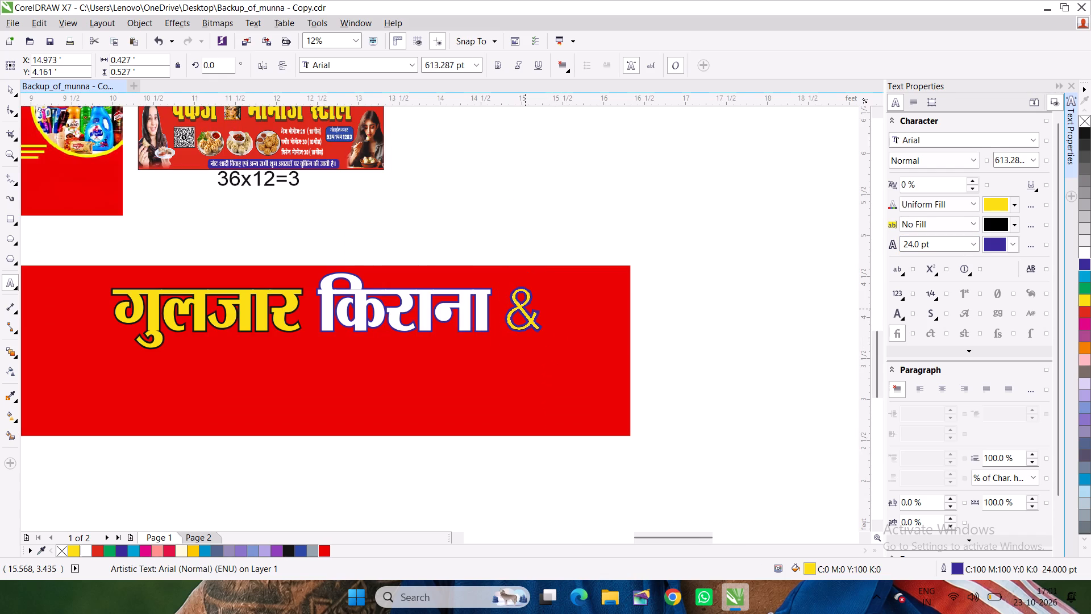
drag(525, 309, 523, 309)
Set the outline width of the "&" to 10 pt.
click(972, 244)
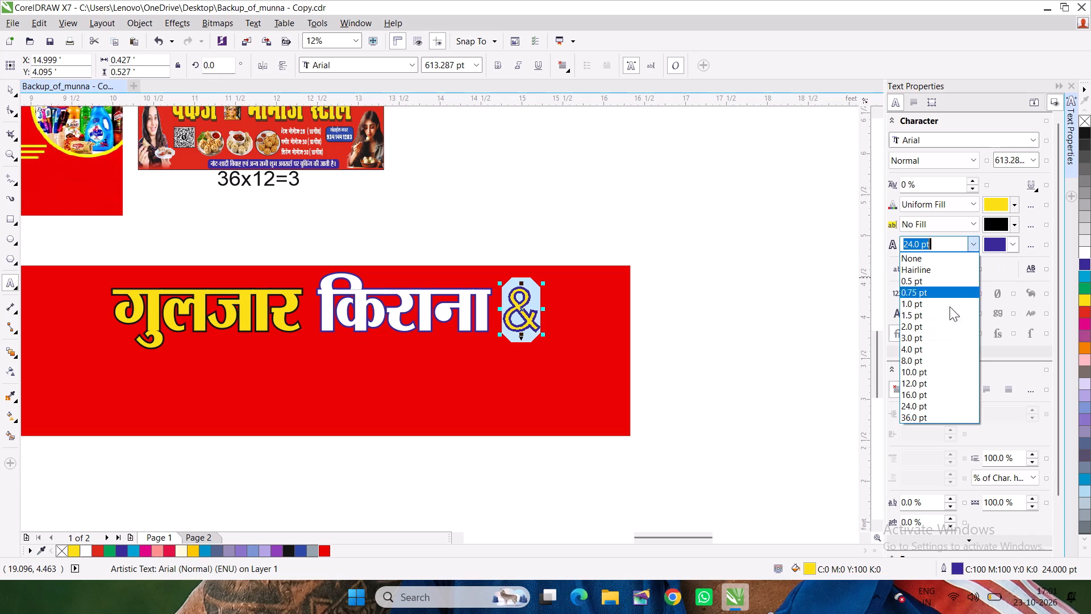
click(922, 368)
click(686, 358)
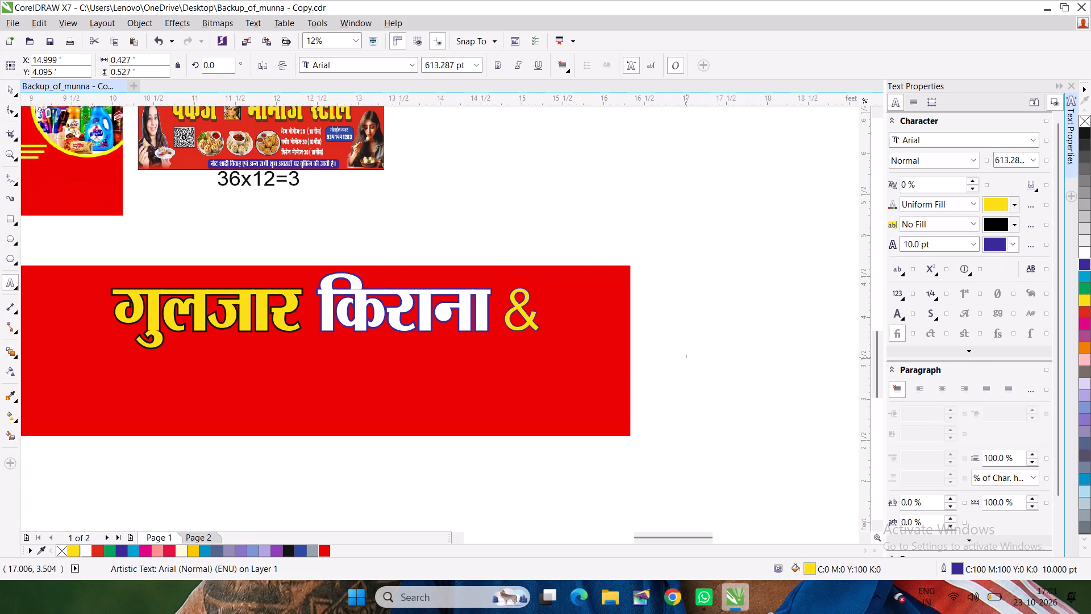
scroll(425, 350, down, 1)
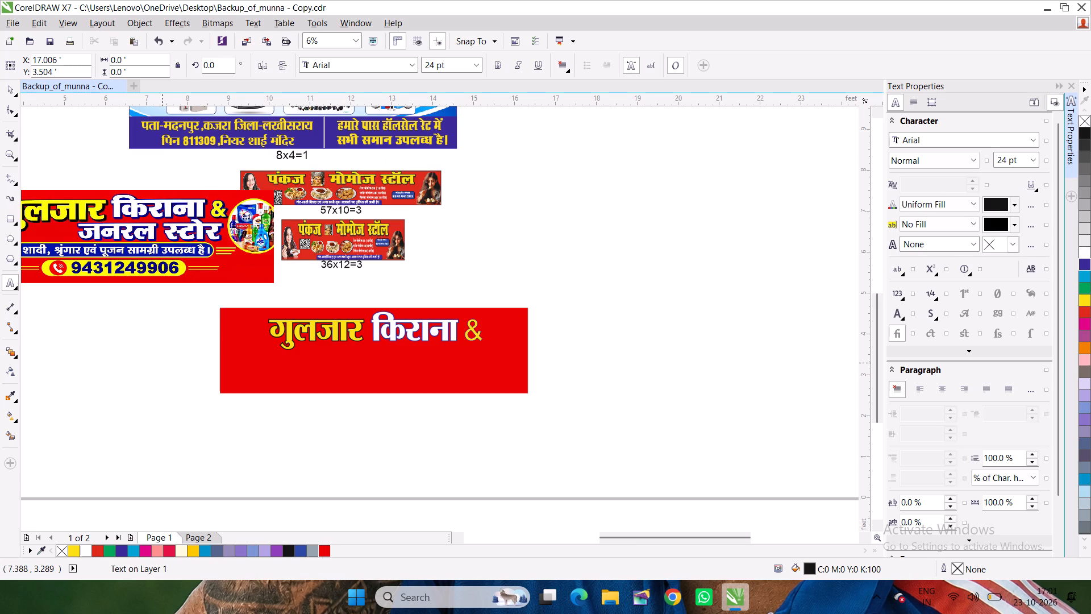
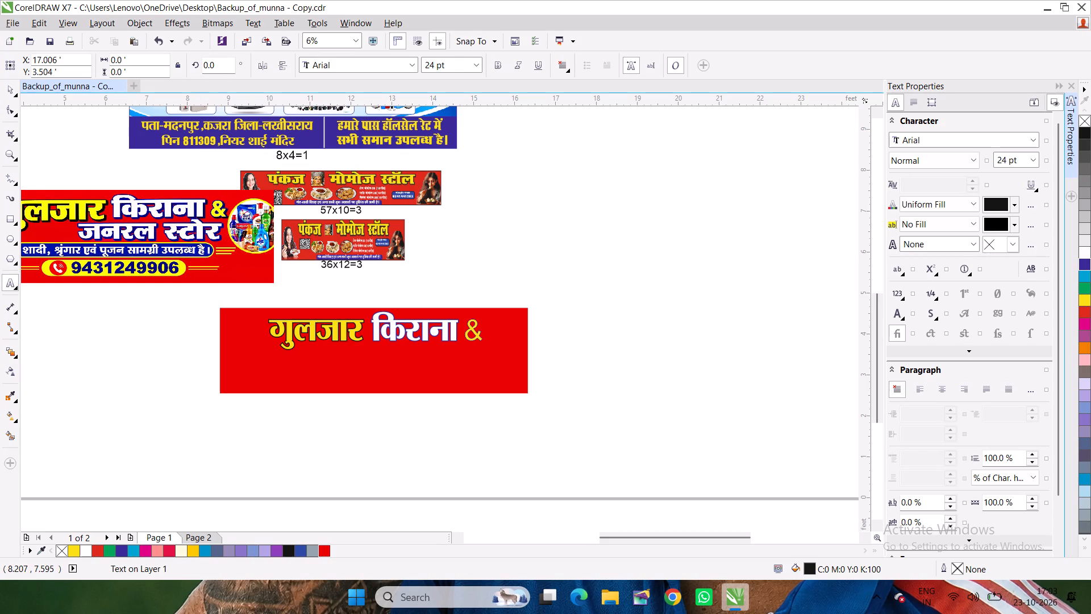
Move the imported गुलजार banner image to the empty page area beside the पंकज मोमोज स्टॉल banners.
click(7, 85)
drag(127, 223, 321, 279)
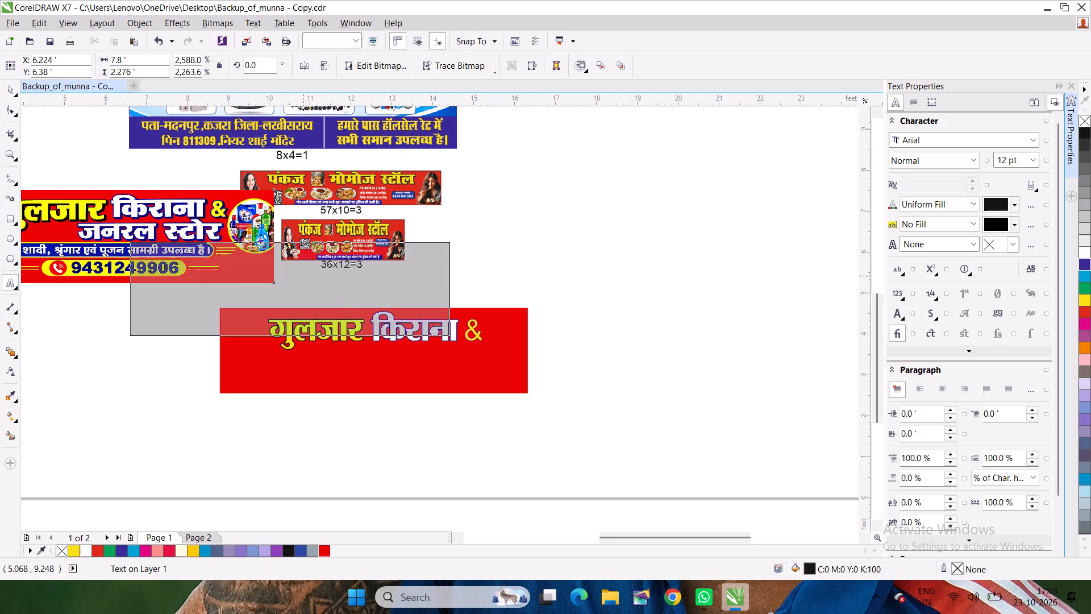
drag(321, 279, 685, 196)
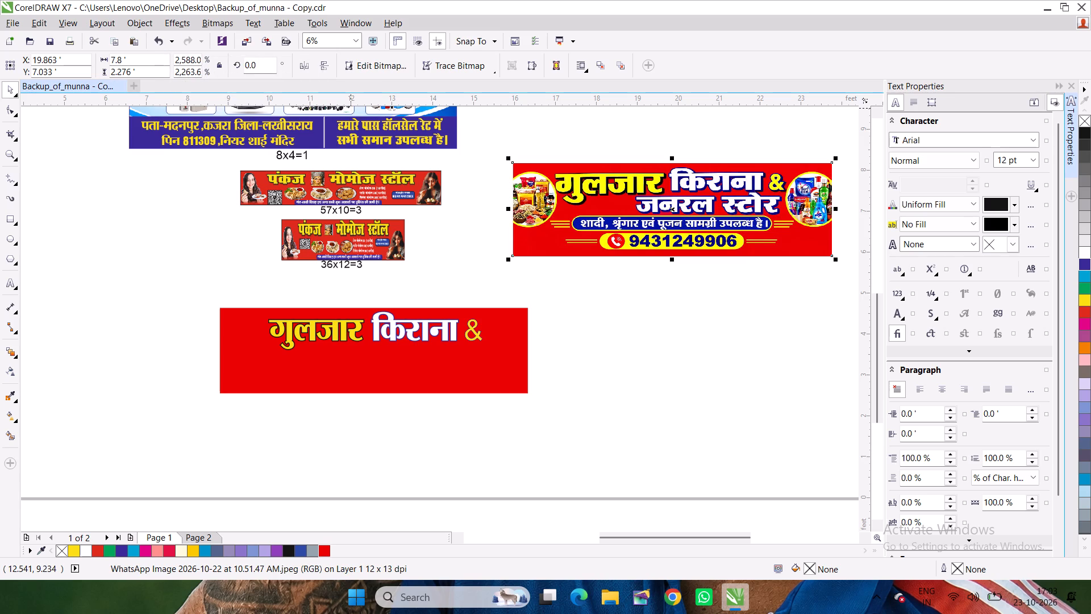
Resize the गुलजार banner image to 7.6 ft wide and 1 ft high, after trying a height of 12 ft.
drag(157, 59, 109, 63)
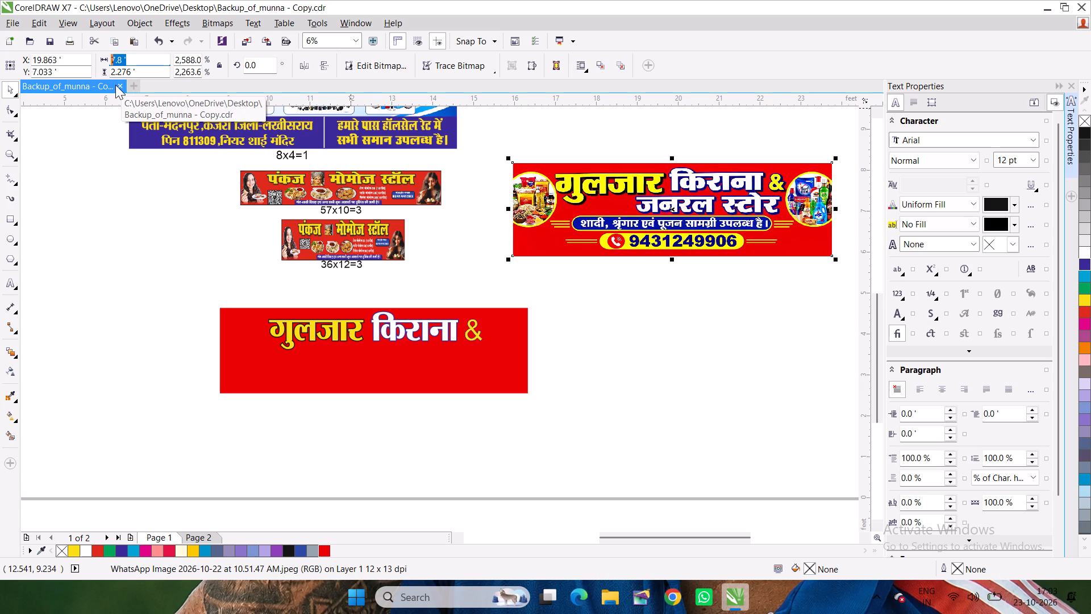
key(7)
key(period)
key(6)
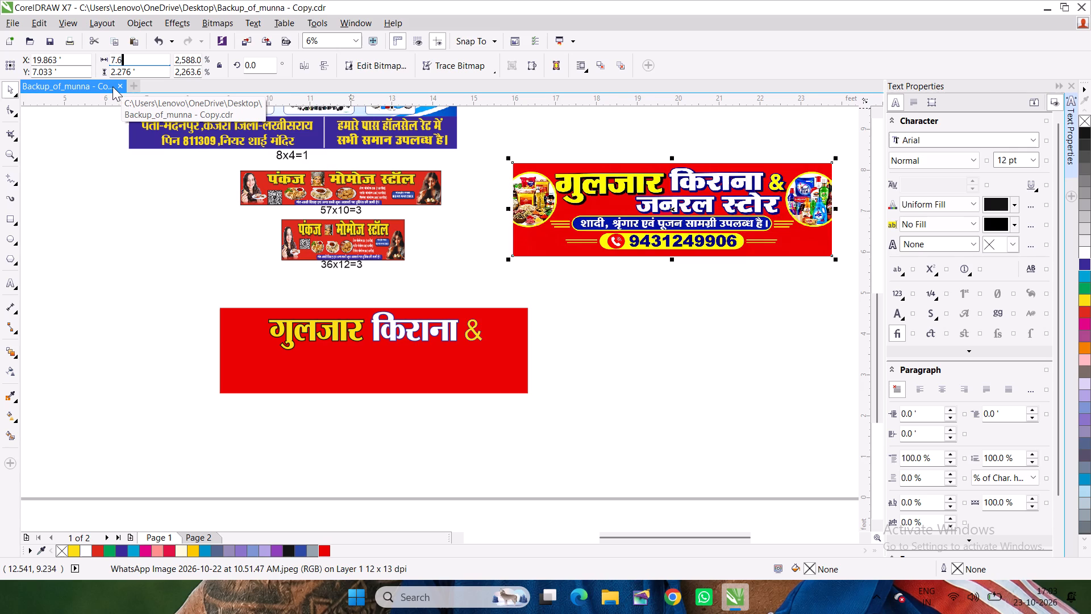
key(Return)
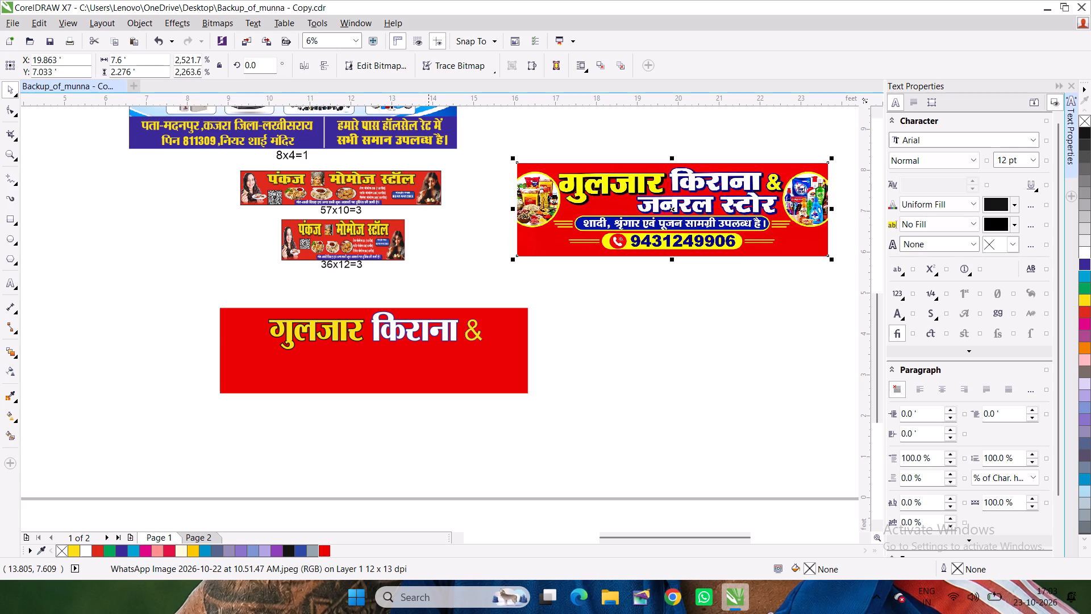
drag(147, 68, 125, 70)
drag(125, 70, 106, 72)
text(12)
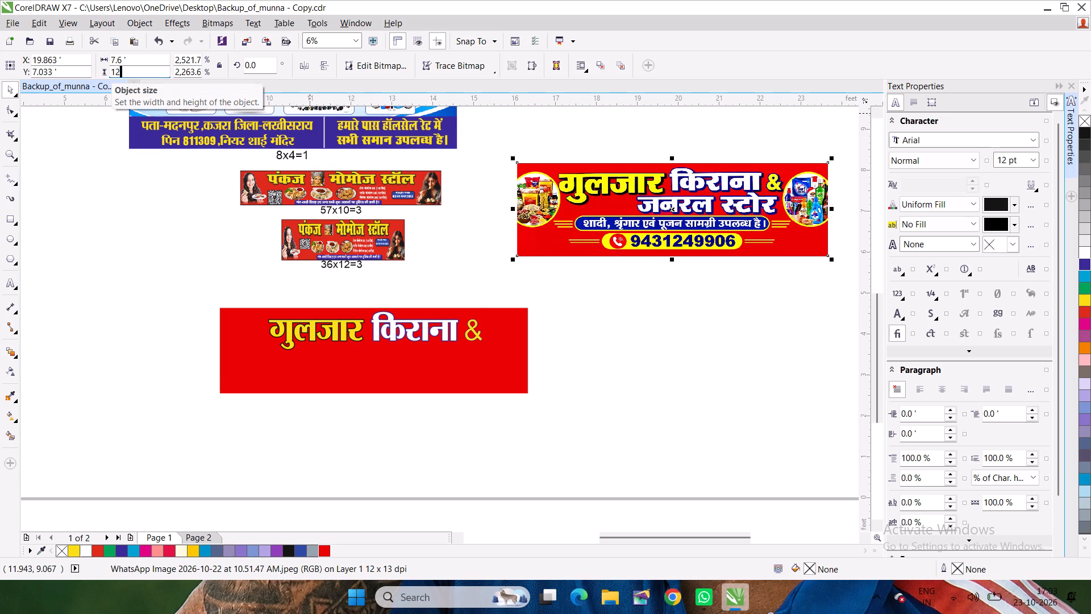
key(Return)
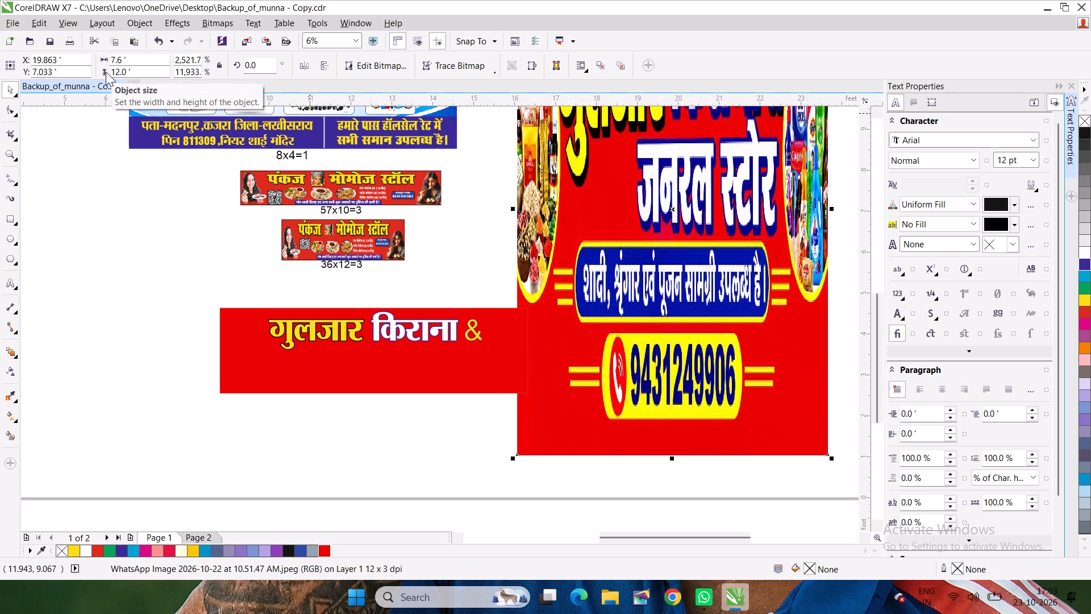
drag(155, 74, 108, 82)
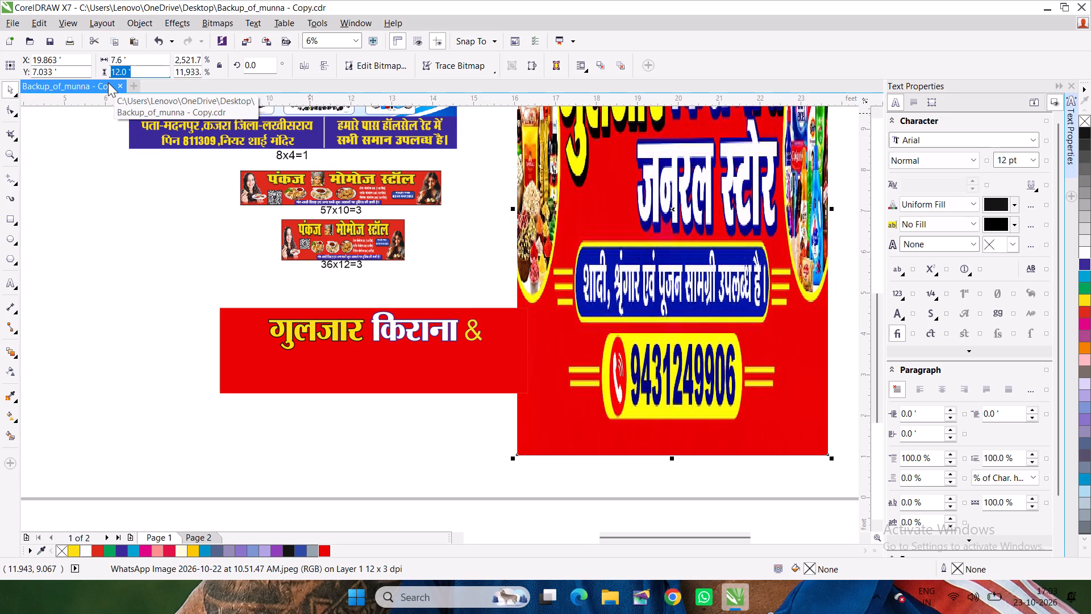
key(1)
key(Return)
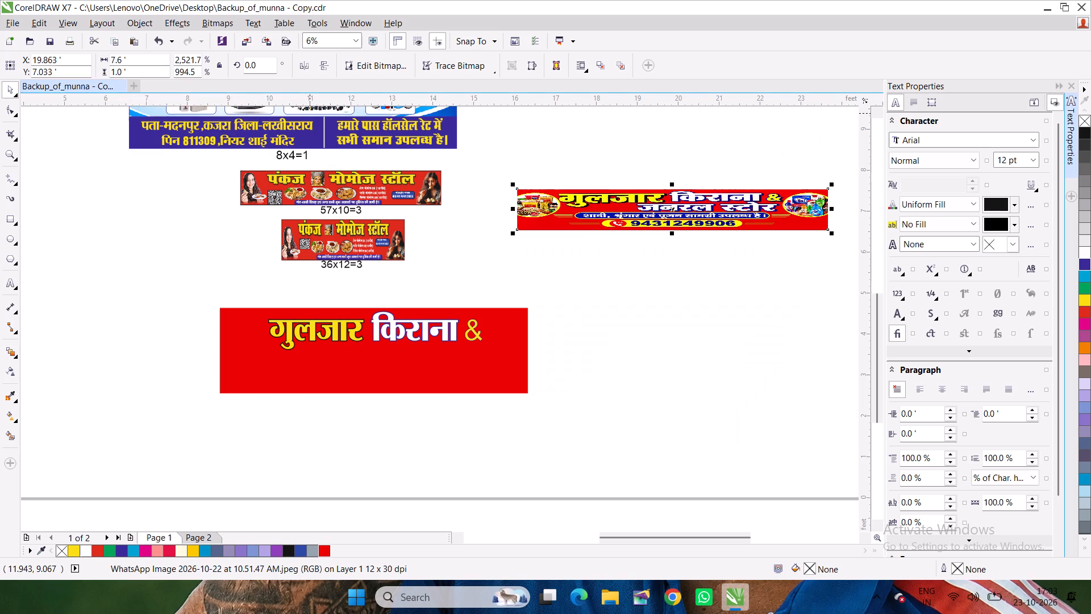
Examine the lettering, tagline and phone-number strip of the resized banner image up close.
scroll(754, 219, up, 3)
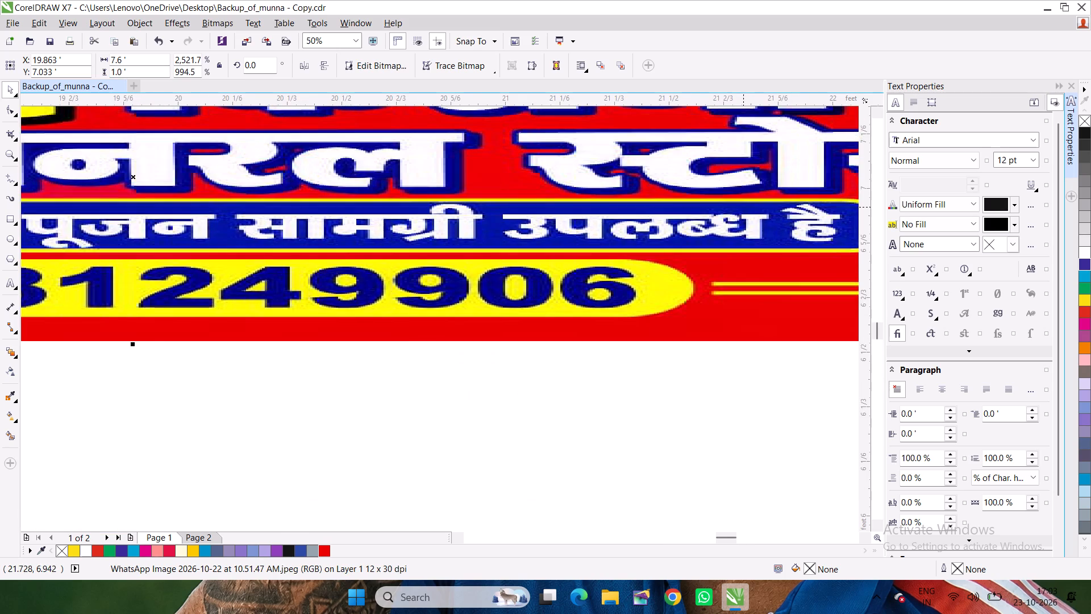
scroll(735, 207, up, 1)
scroll(735, 207, down, 1)
scroll(735, 207, up, 1)
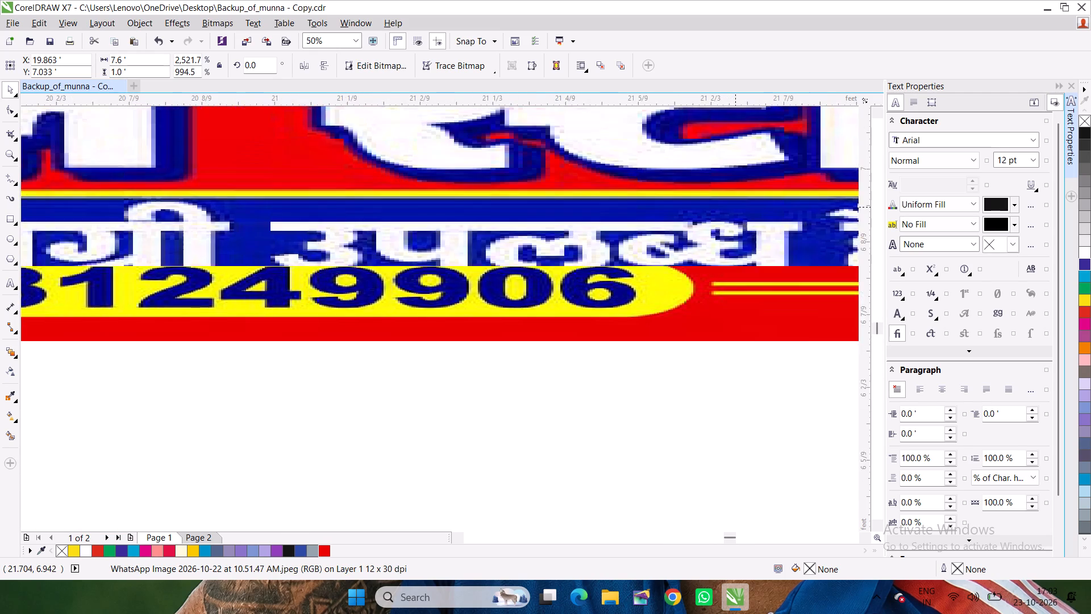
scroll(735, 207, up, 1)
scroll(735, 207, down, 4)
drag(757, 342, 794, 346)
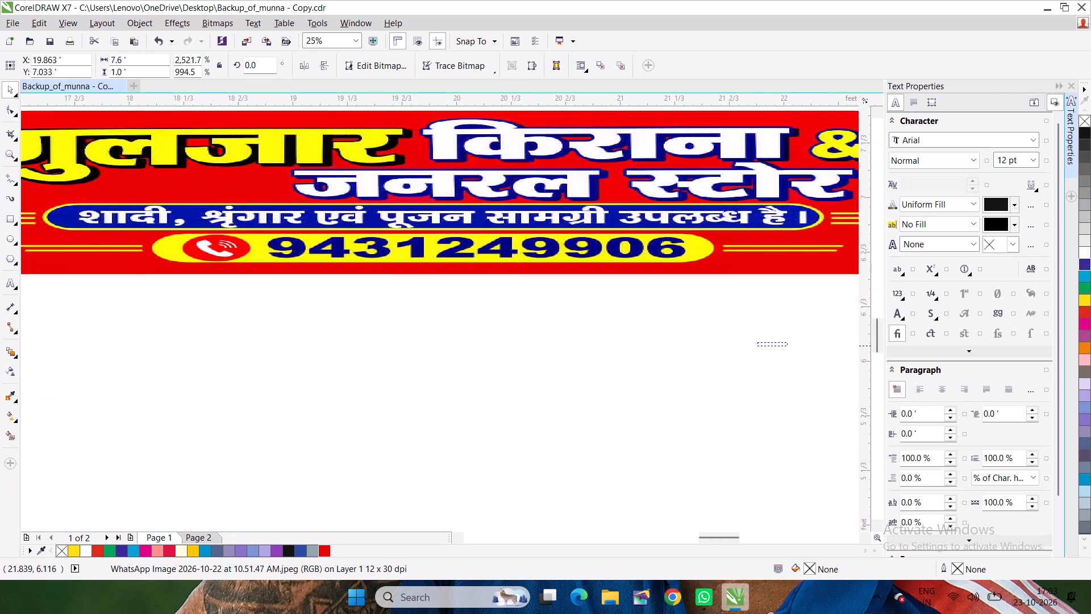
drag(794, 346, 868, 347)
scroll(392, 243, down, 1)
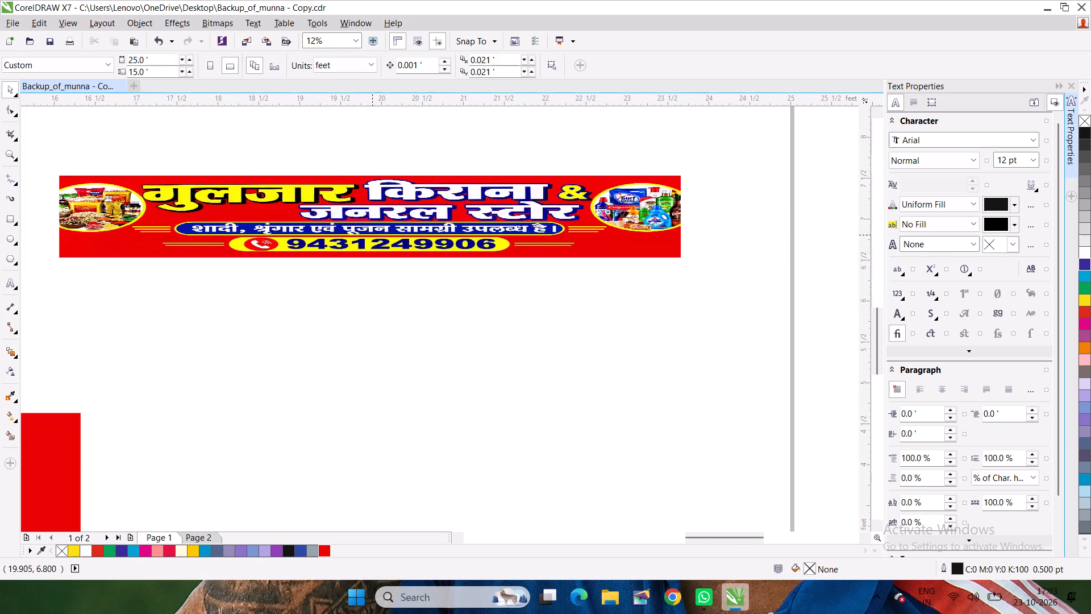
scroll(355, 230, up, 1)
scroll(355, 230, down, 1)
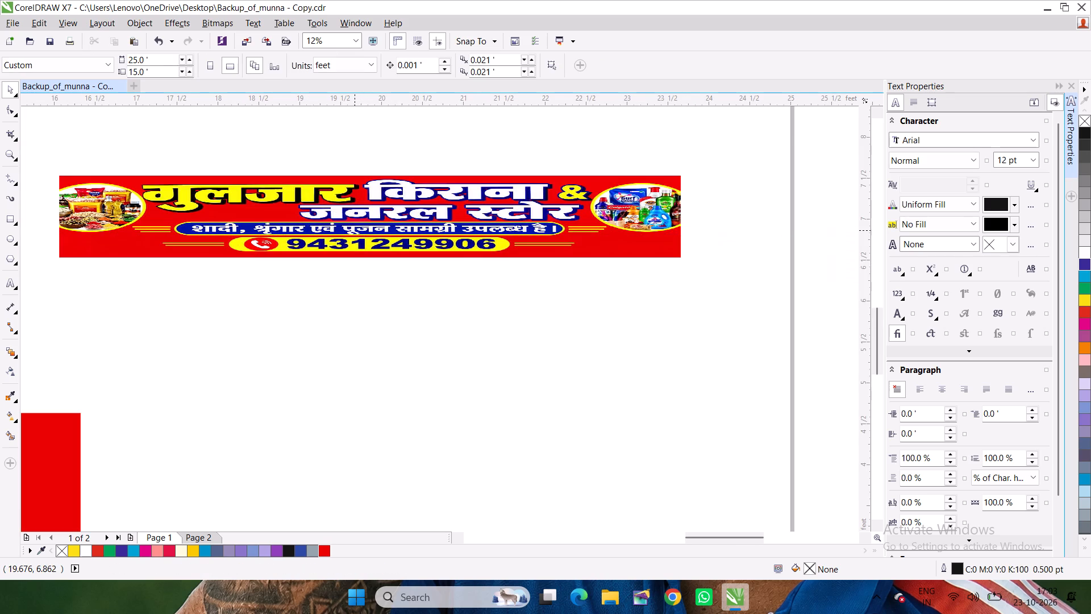
click(241, 233)
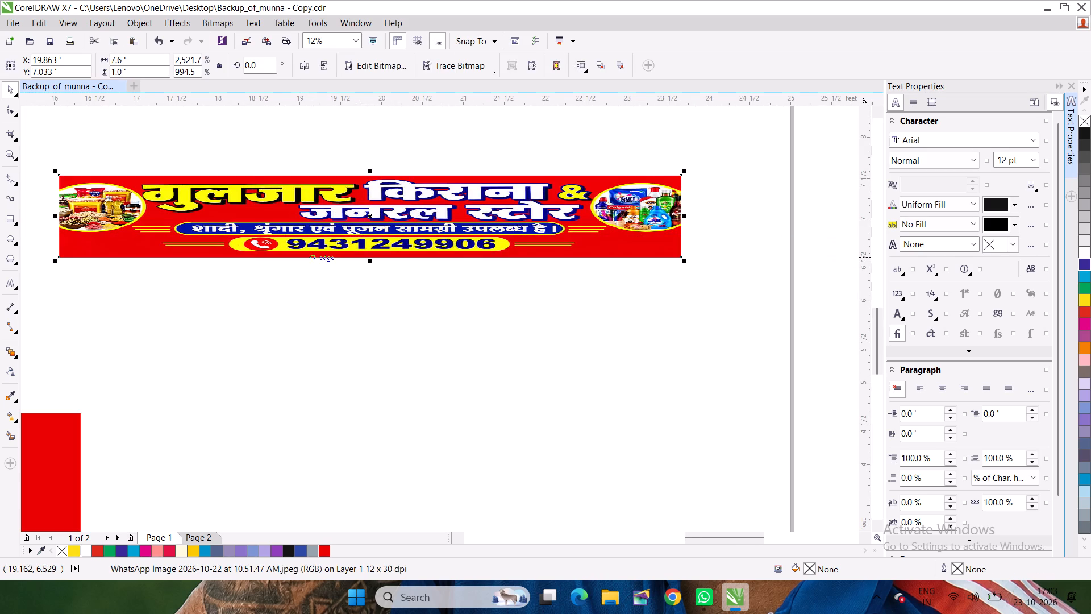
scroll(288, 226, up, 3)
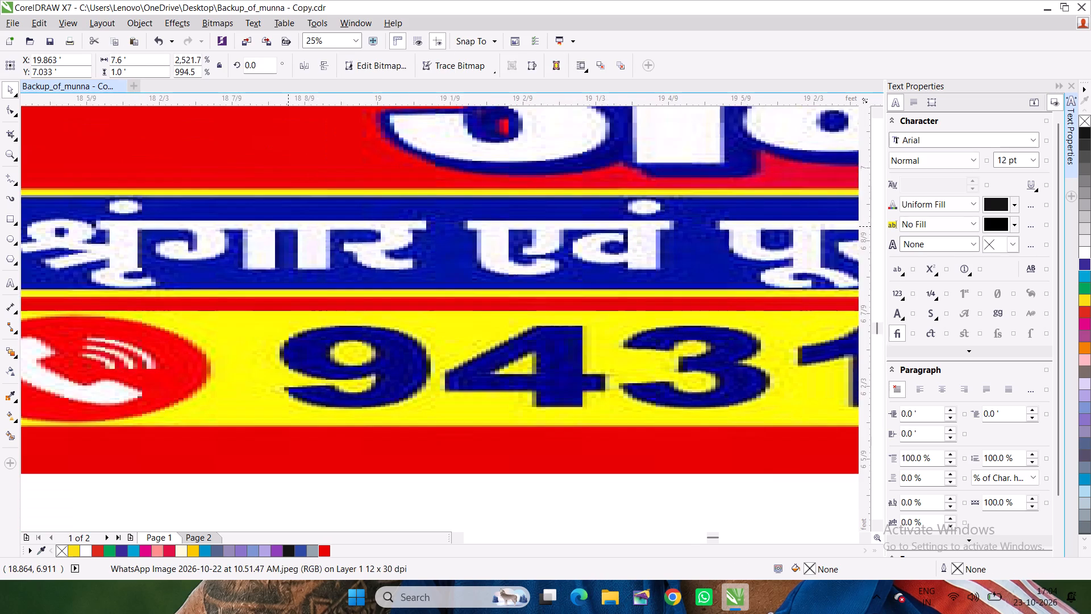
scroll(288, 226, down, 3)
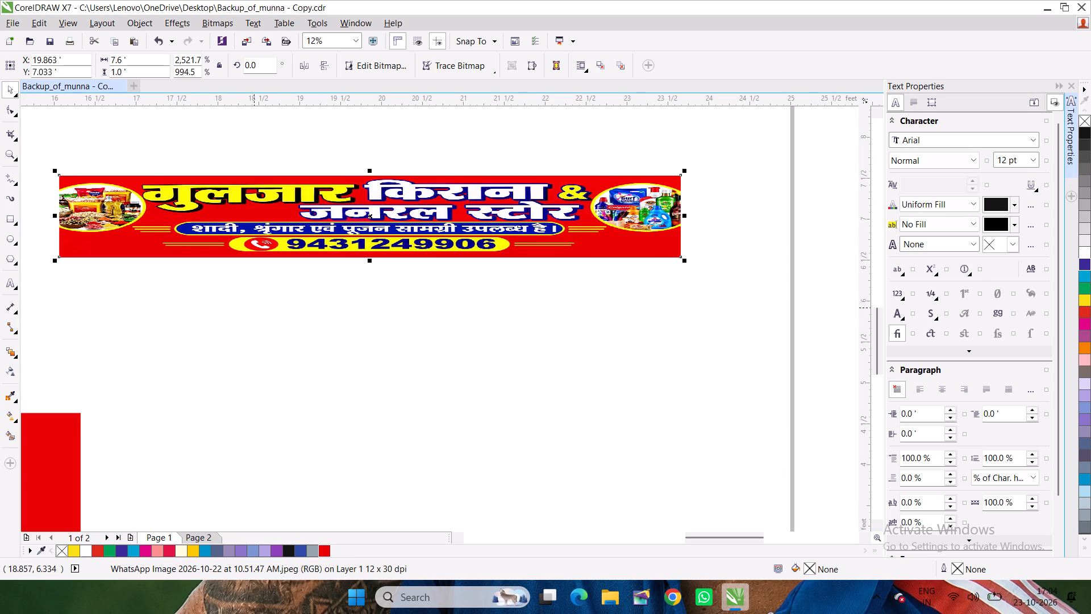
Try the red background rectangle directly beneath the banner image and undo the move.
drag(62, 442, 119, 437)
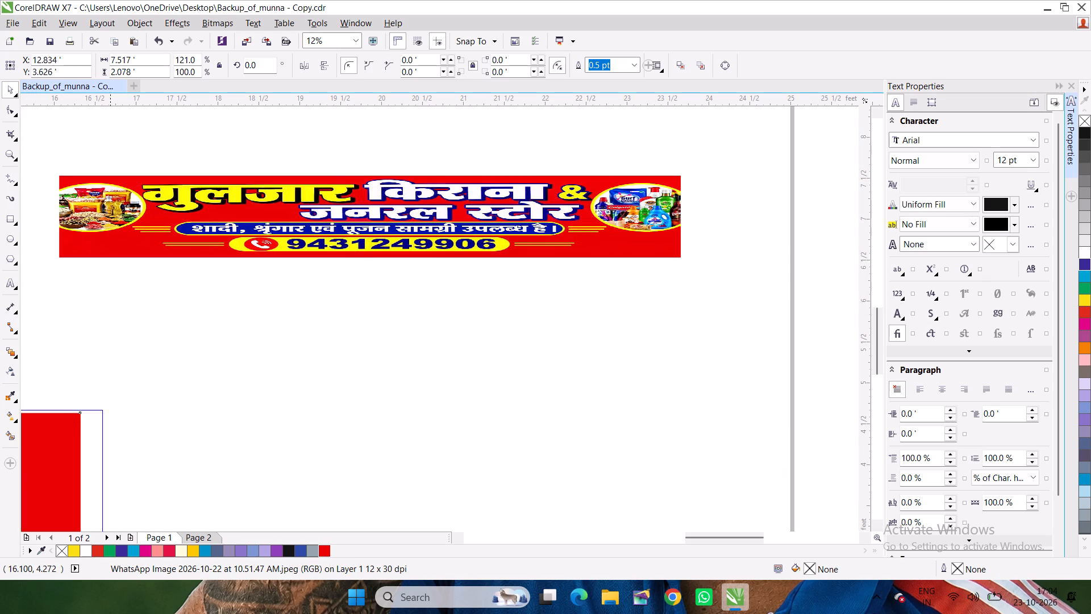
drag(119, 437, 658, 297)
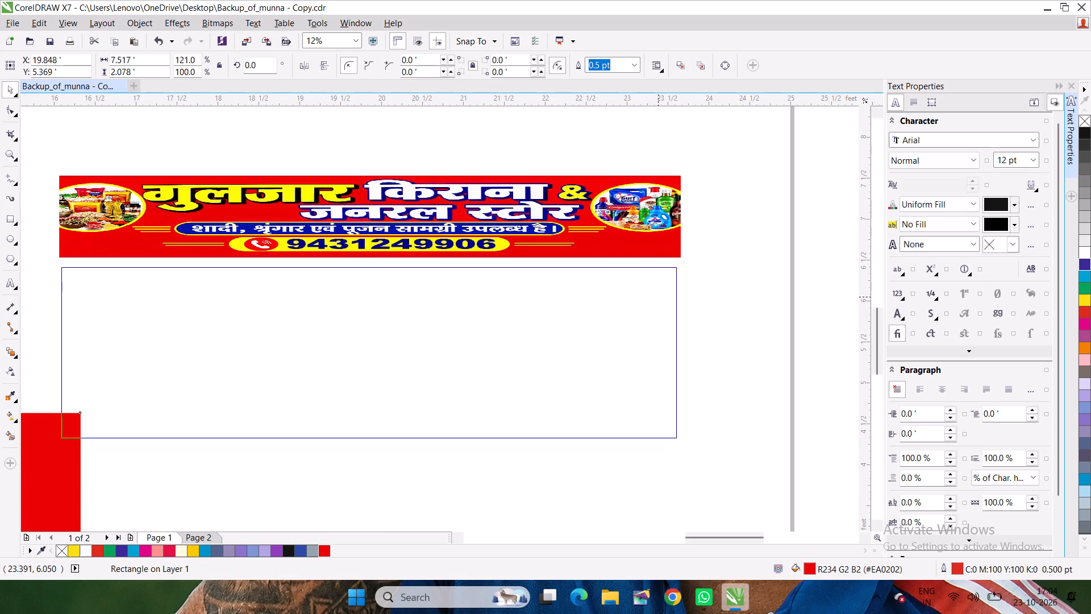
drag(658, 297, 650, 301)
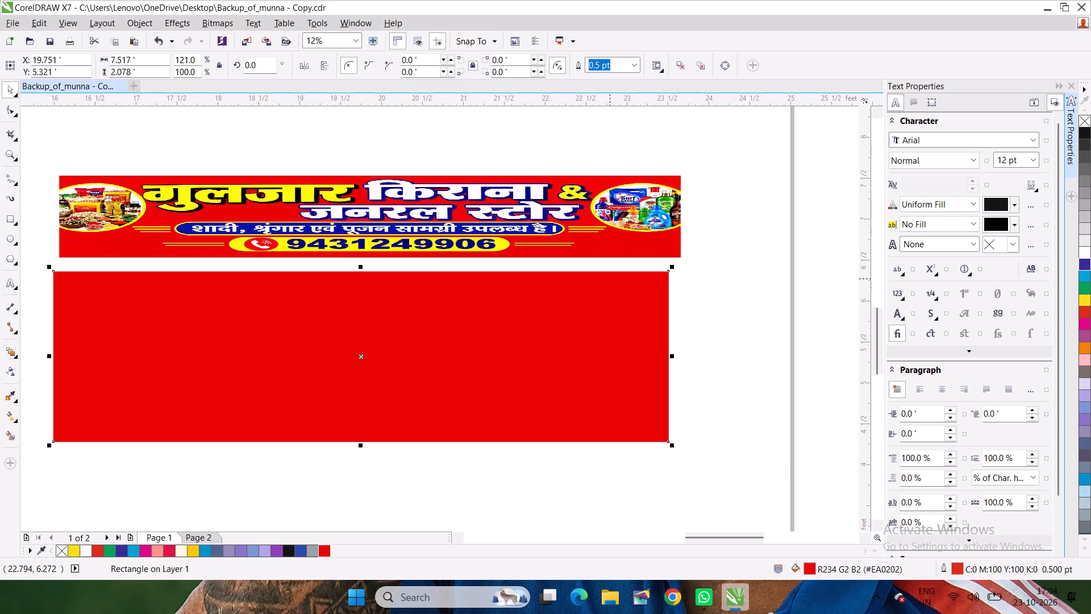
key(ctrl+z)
Resize the red background rectangle to 7.6 ft wide and 1 ft high.
scroll(82, 348, down, 2)
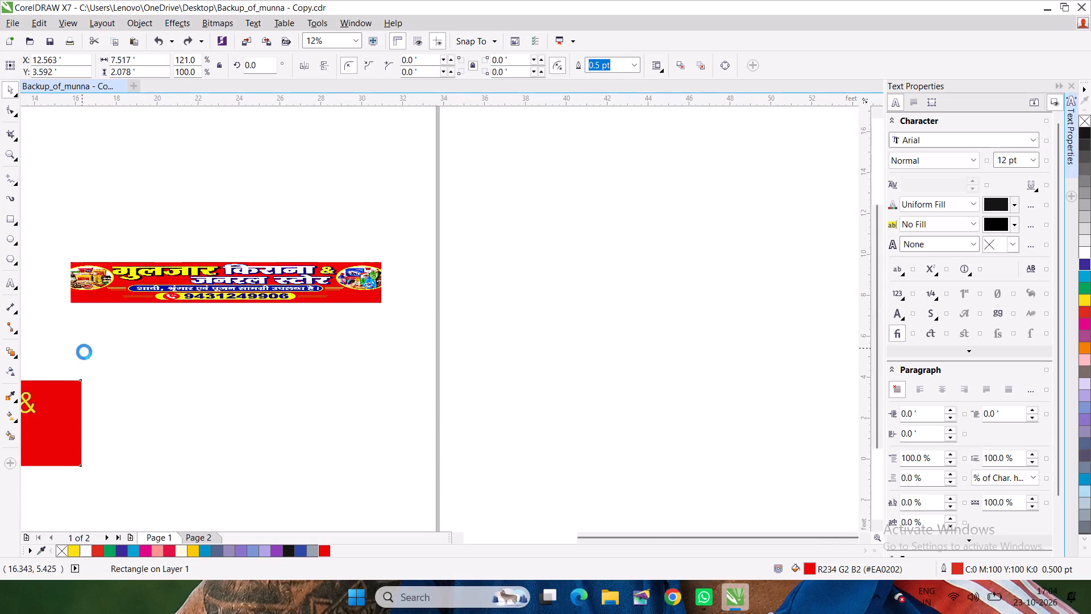
drag(85, 431, 0, 434)
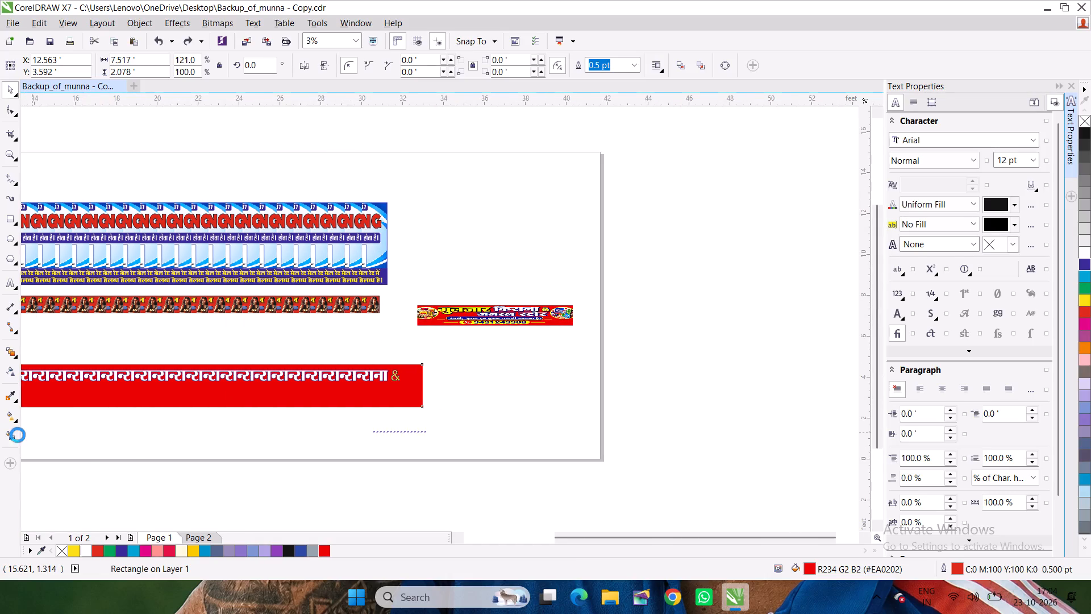
click(309, 393)
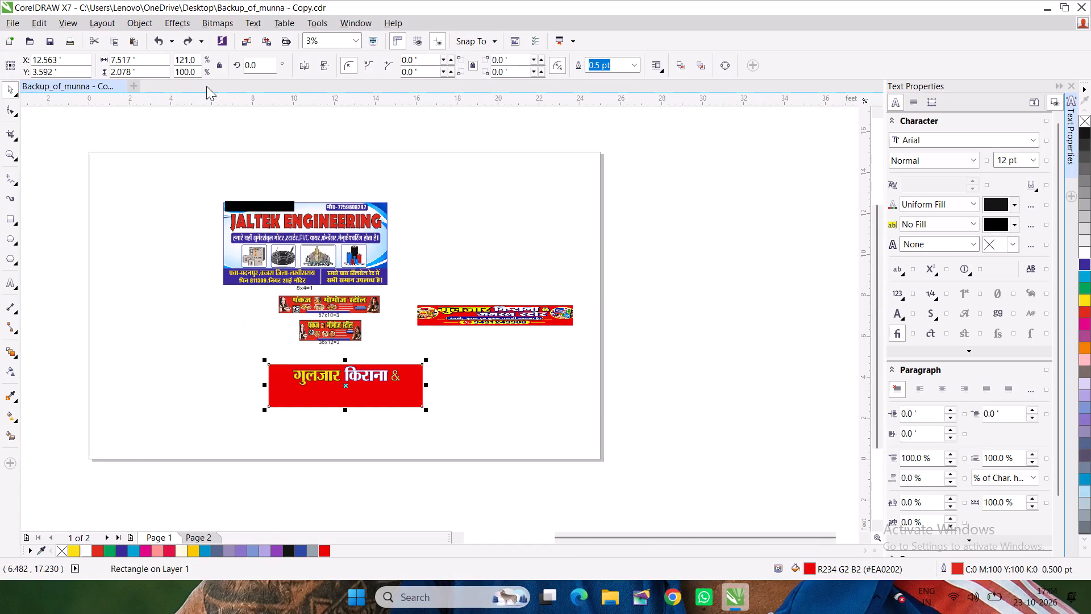
drag(143, 58, 103, 62)
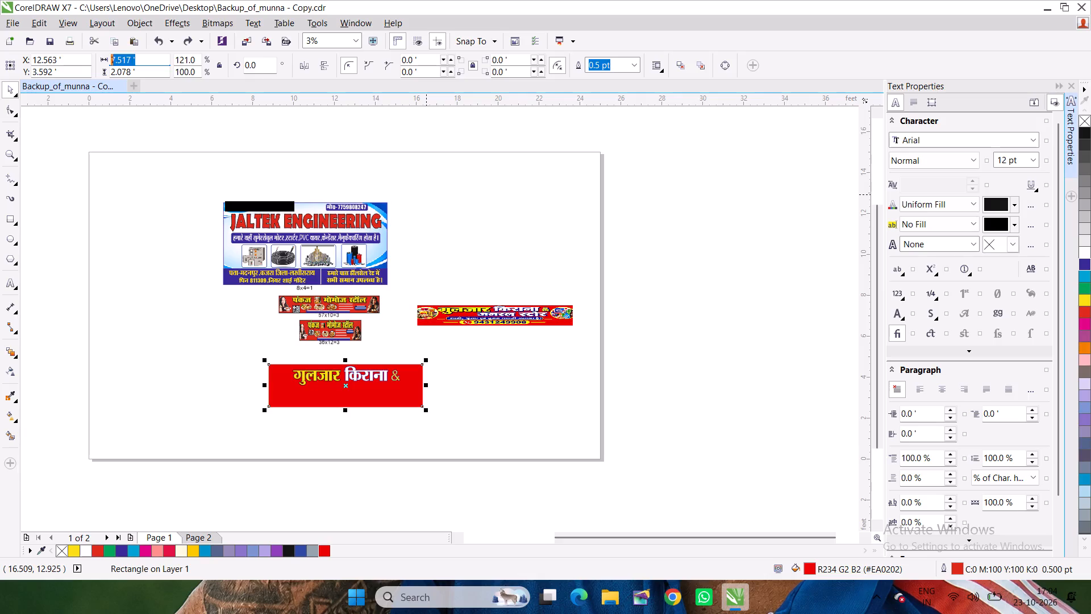
key(7)
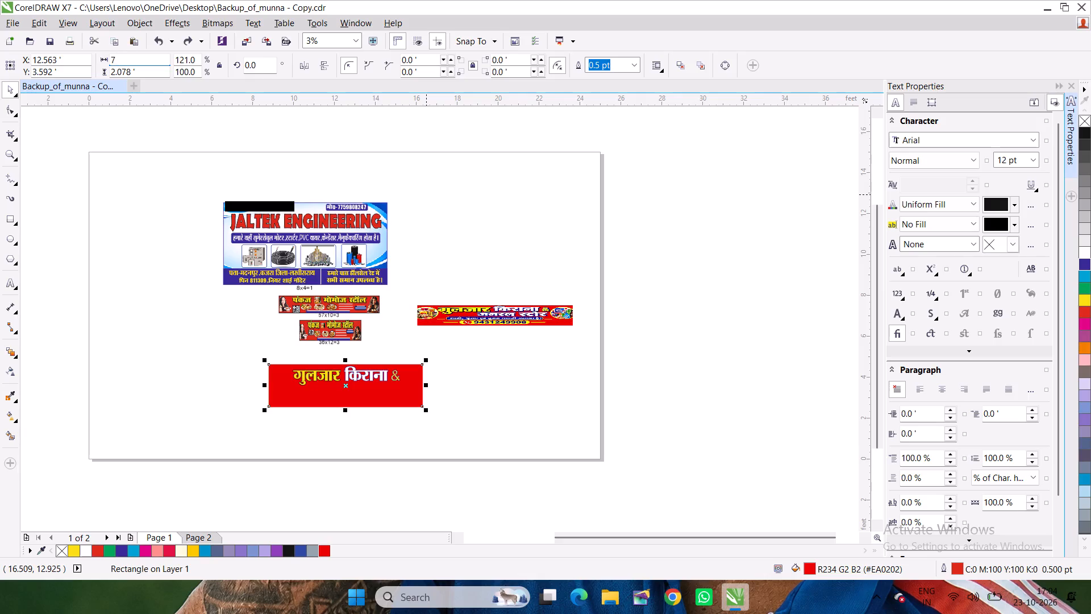
text(.6)
drag(149, 72, 85, 77)
key(1)
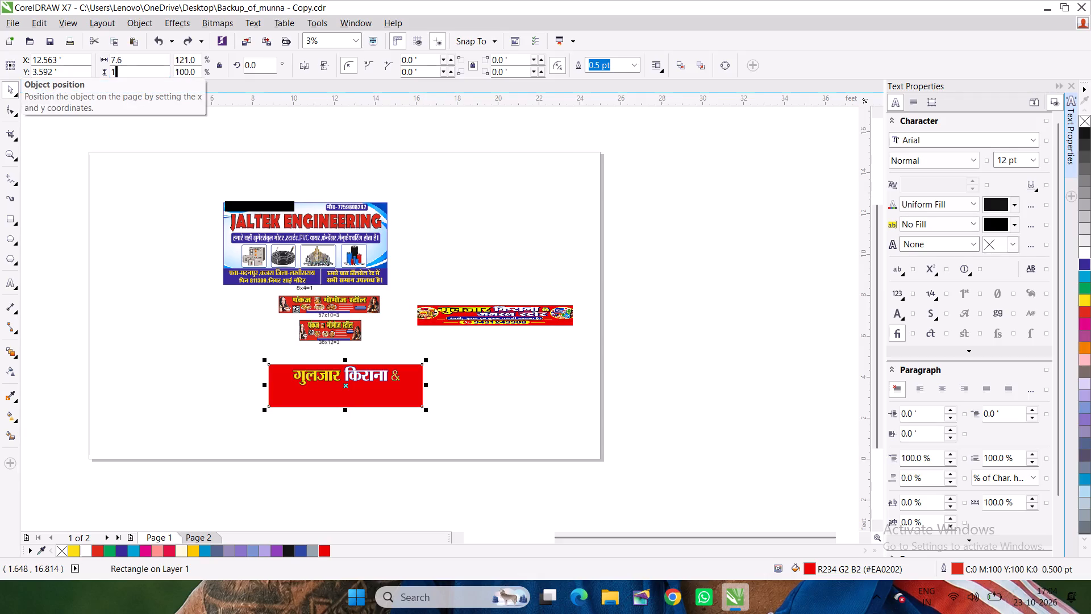
key(Return)
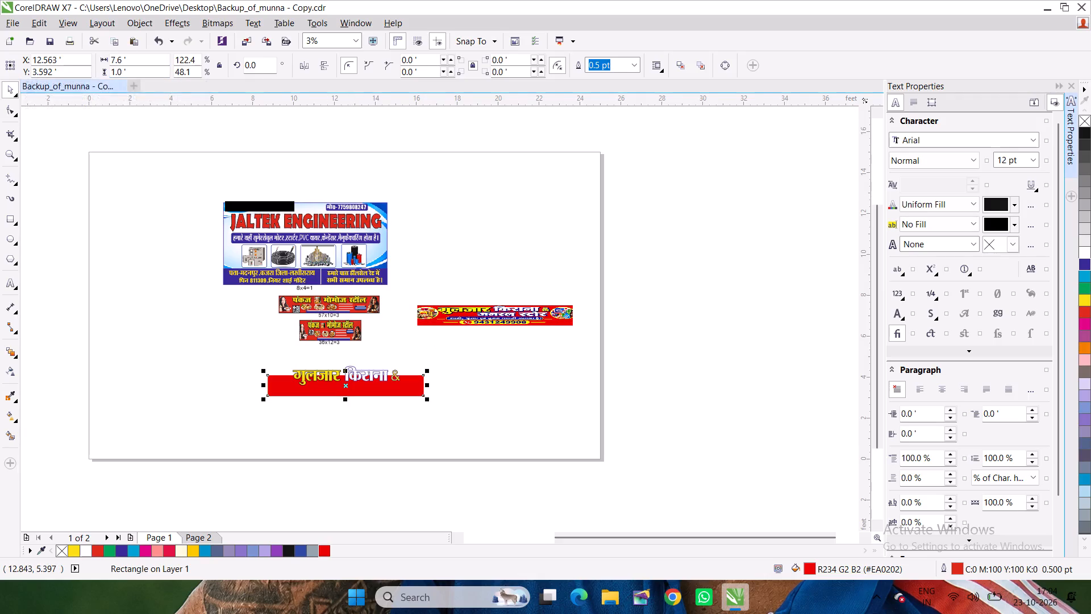
Scale the गुलजार किराना title down to about 524 pt and move it inside the red rectangle, left of its centre.
scroll(374, 387, up, 2)
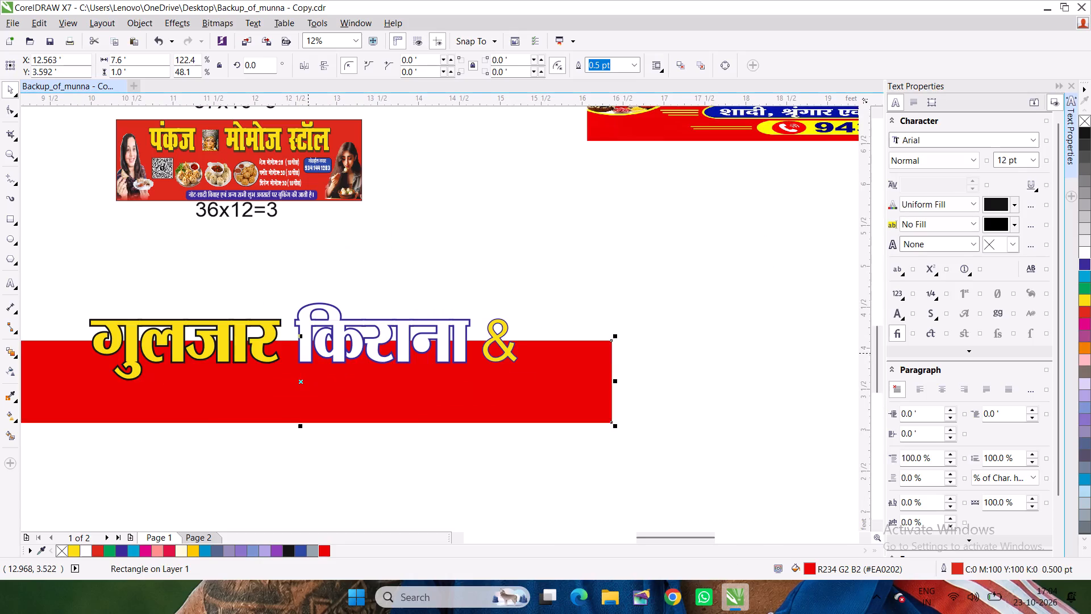
click(335, 352)
drag(85, 301, 123, 330)
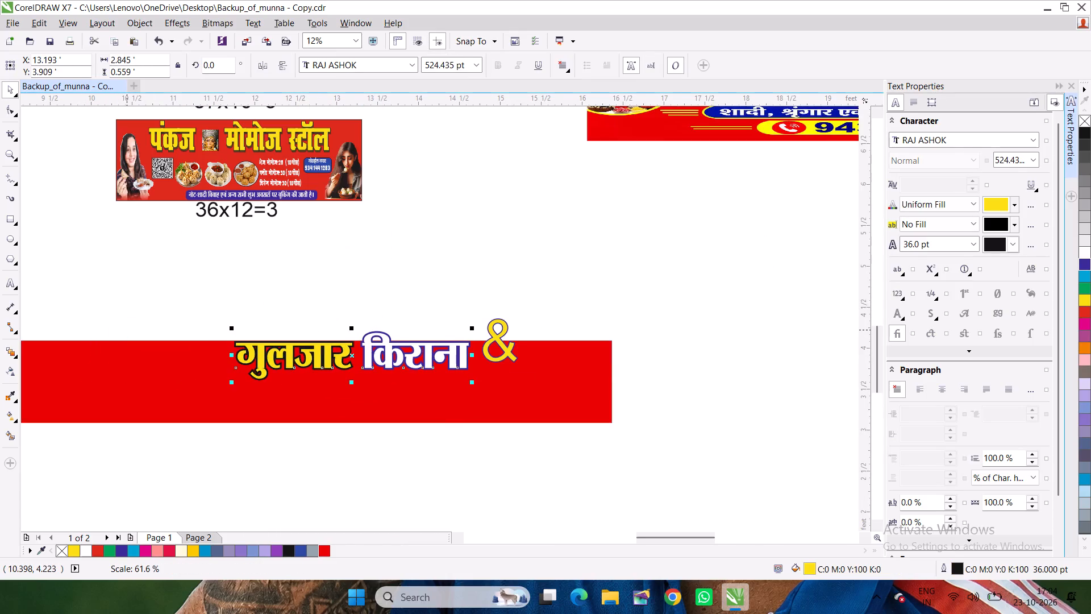
drag(350, 355, 257, 363)
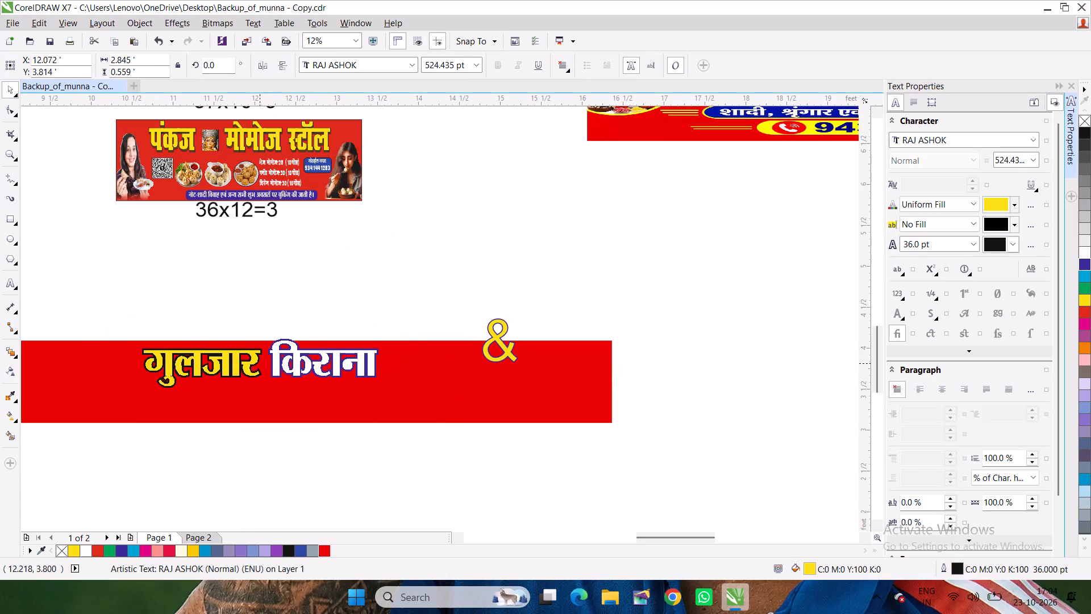
drag(257, 363, 206, 365)
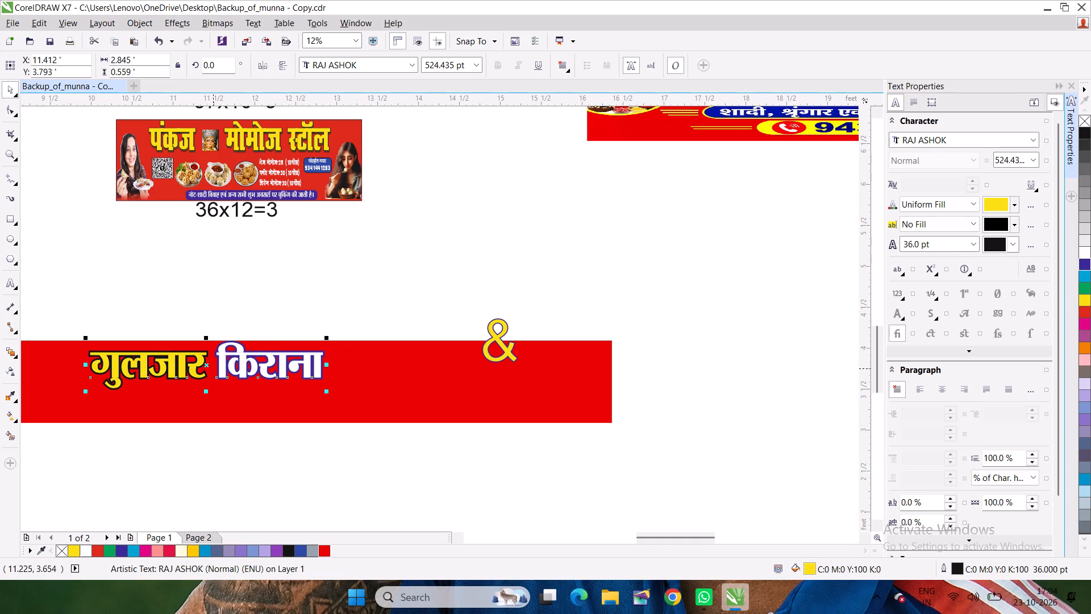
drag(80, 444, 0, 450)
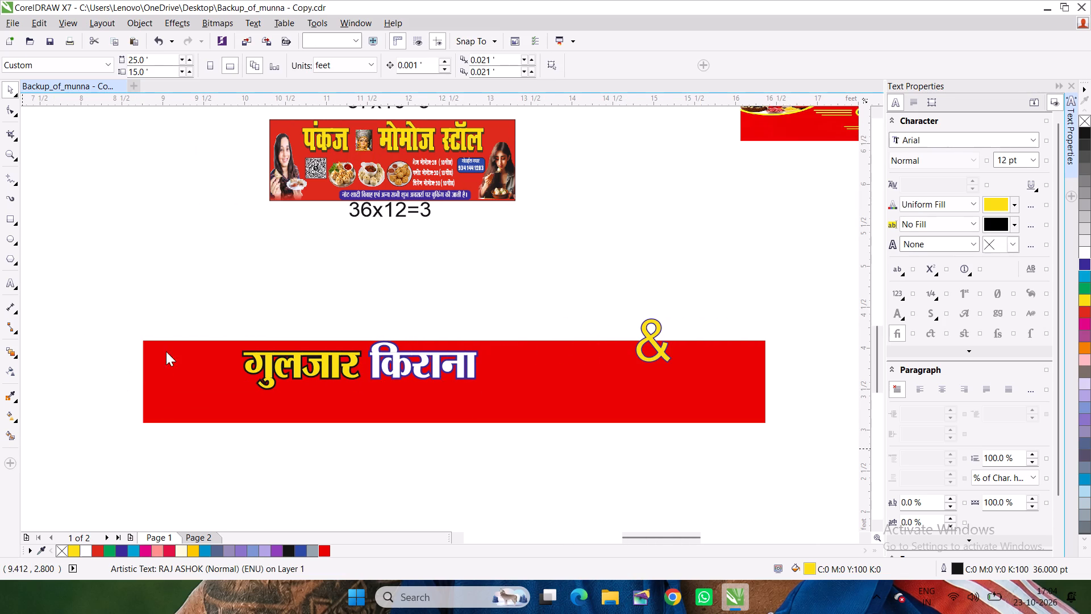
Scale the गुलजार किराना title in the red rectangle down to about 438 pt, keeping its lower-right corner in place.
click(371, 366)
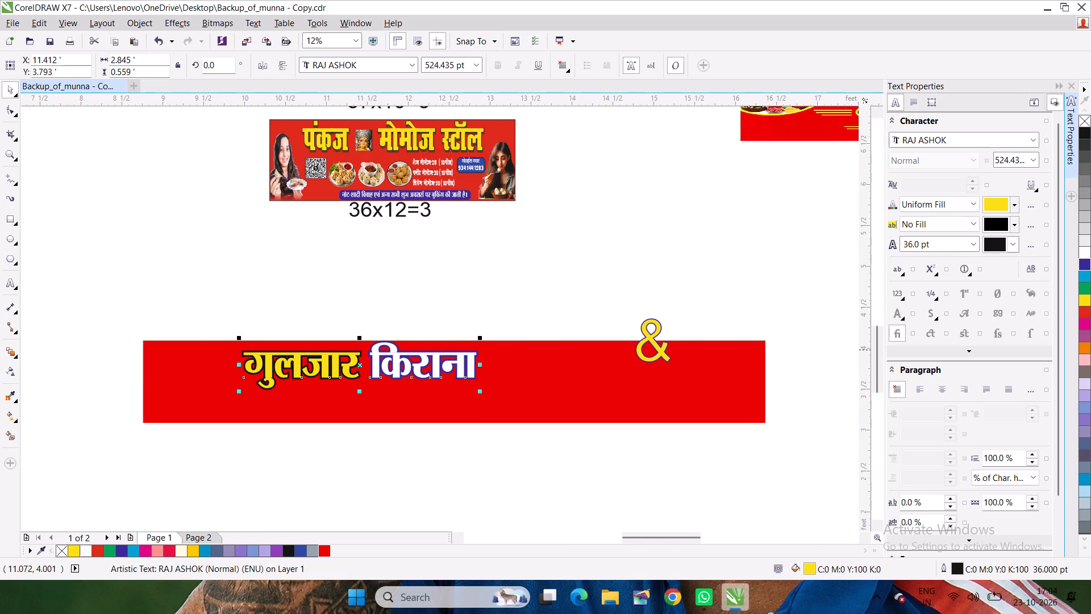
drag(240, 336, 251, 343)
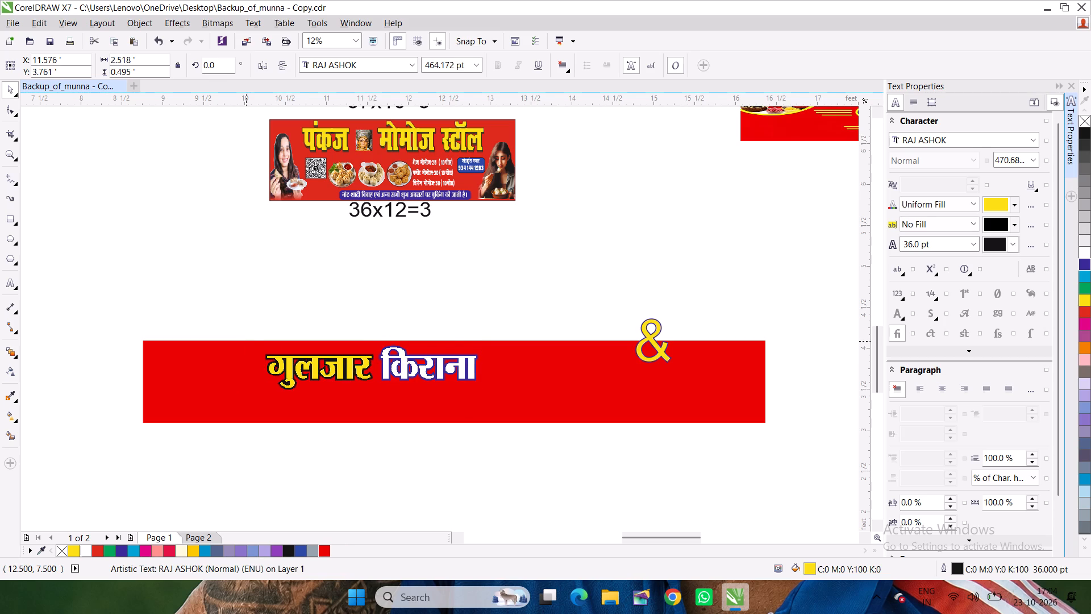
drag(251, 343, 252, 343)
Move the imported banner image to just above the red rectangle, lined up with its left and right edges.
drag(785, 137, 162, 302)
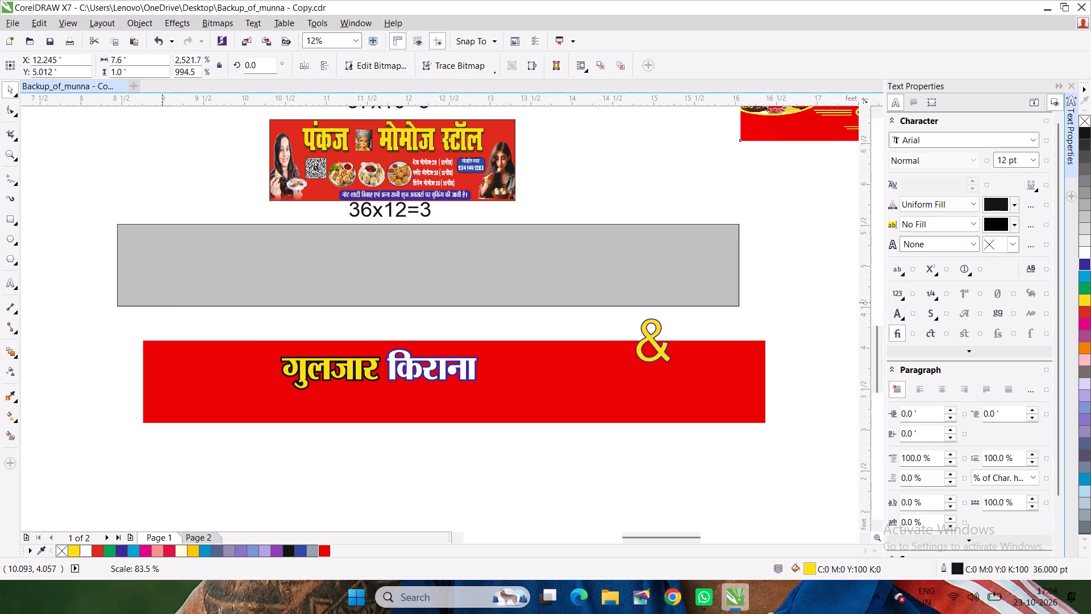
drag(162, 302, 189, 310)
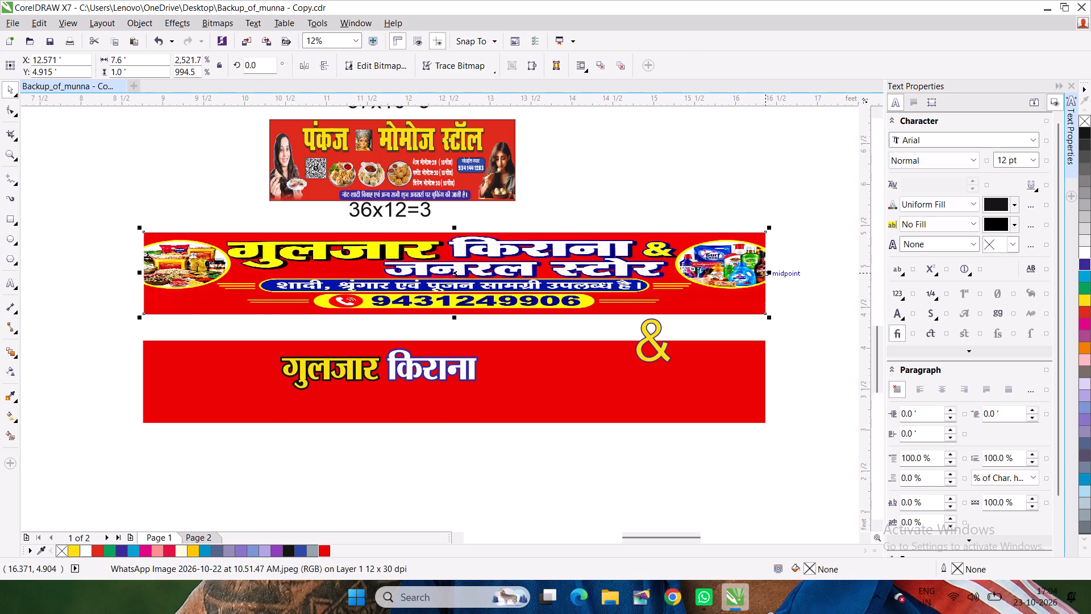
Narrow the banner image from its right edge to roughly two-thirds of its width, keeping its height.
click(765, 274)
click(782, 278)
click(698, 285)
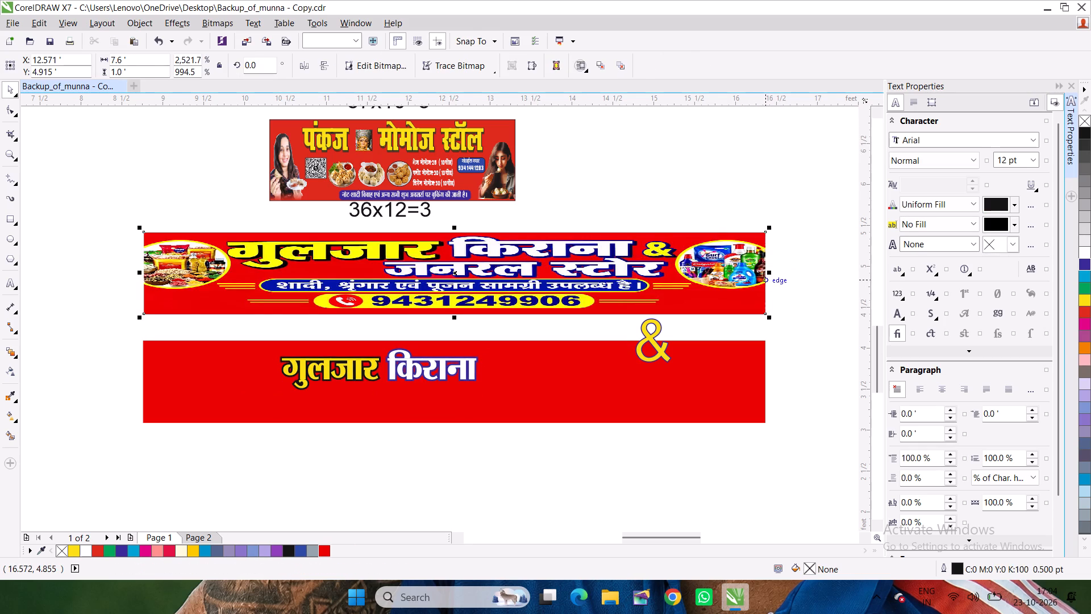
drag(769, 273, 542, 293)
click(664, 281)
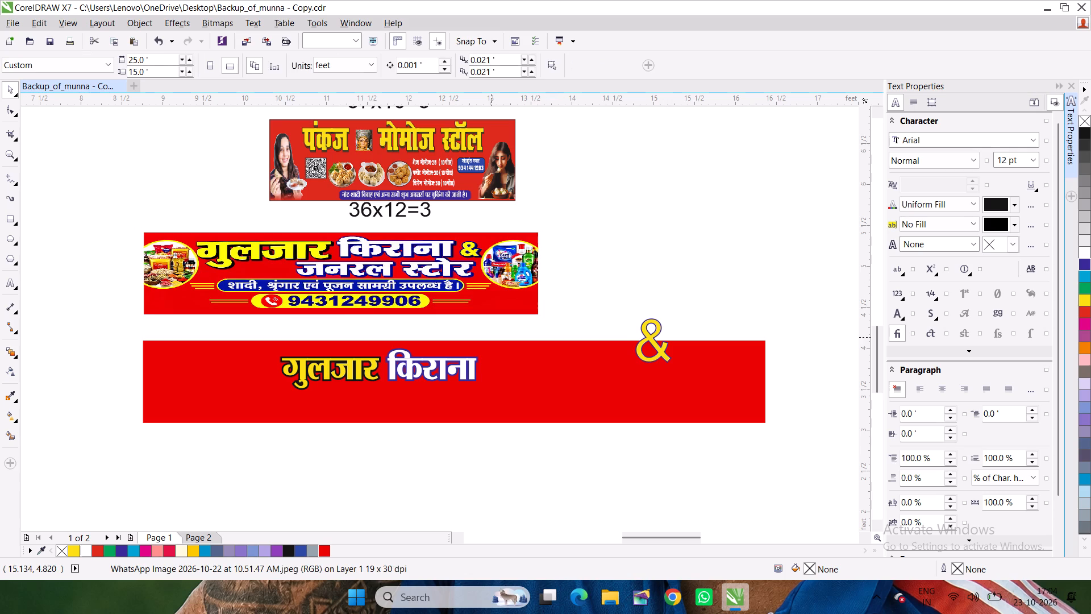
Scale the गुलजार किराना title down to about 365 pt, keeping its upper-left corner in place.
click(413, 367)
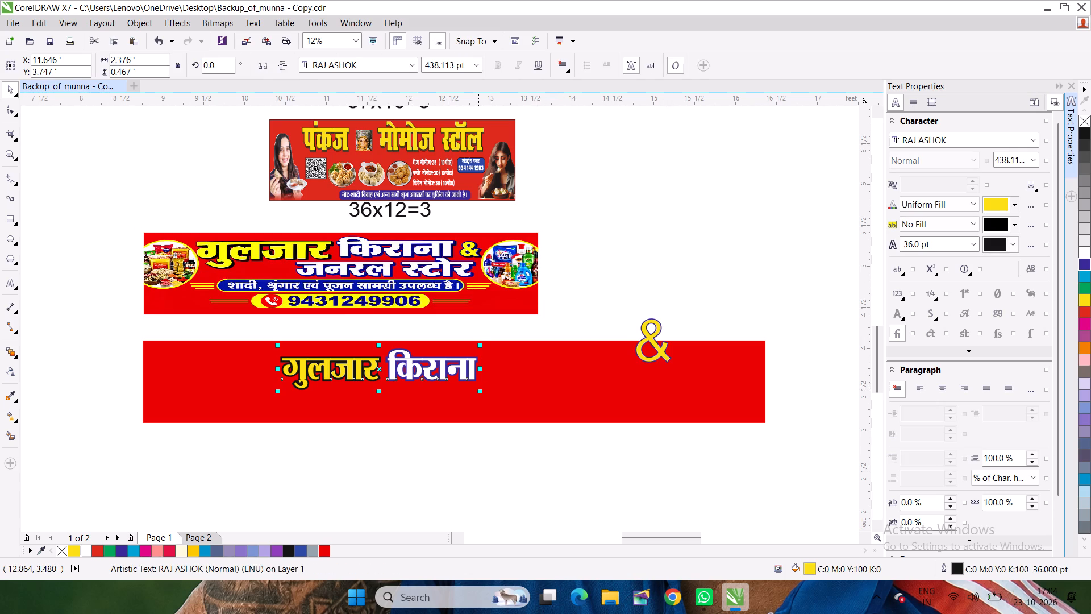
drag(481, 394, 463, 389)
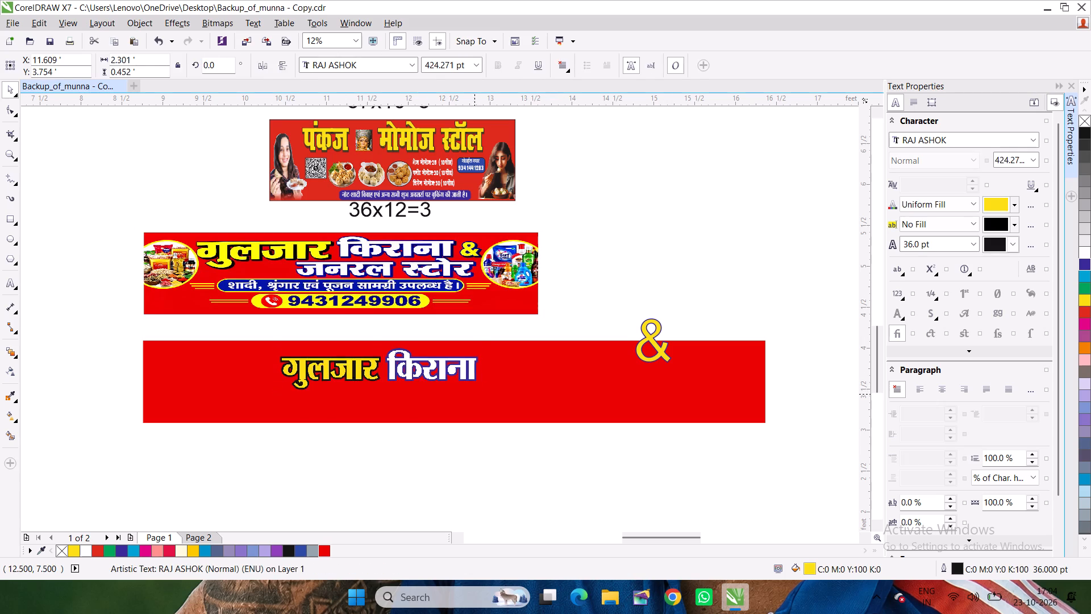
drag(463, 389, 459, 388)
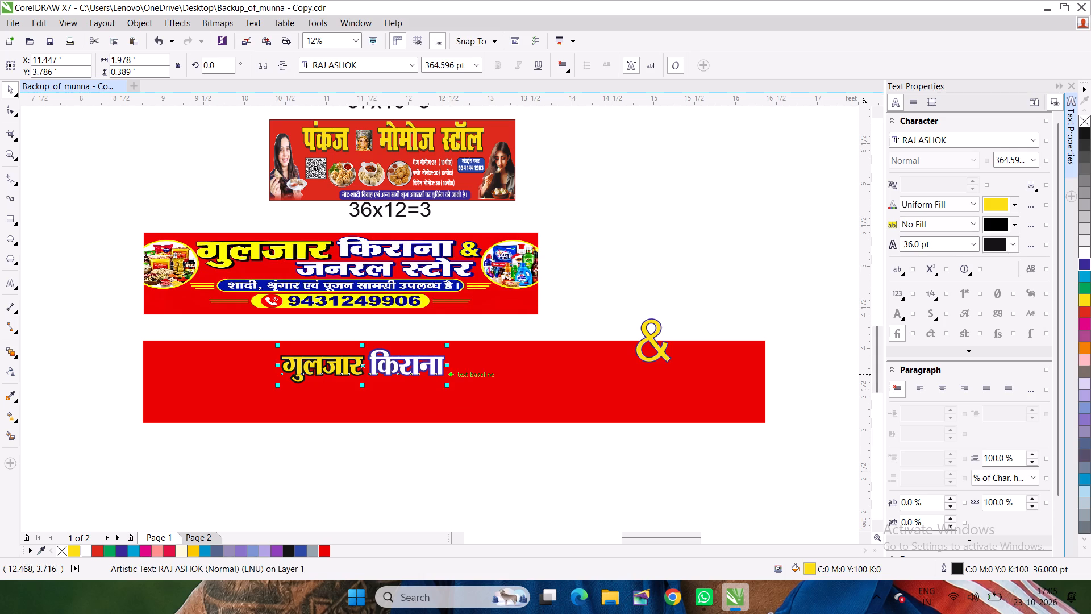
Append "&" and the words जनरल स्टोर after किराना in the title text.
double_click(444, 371)
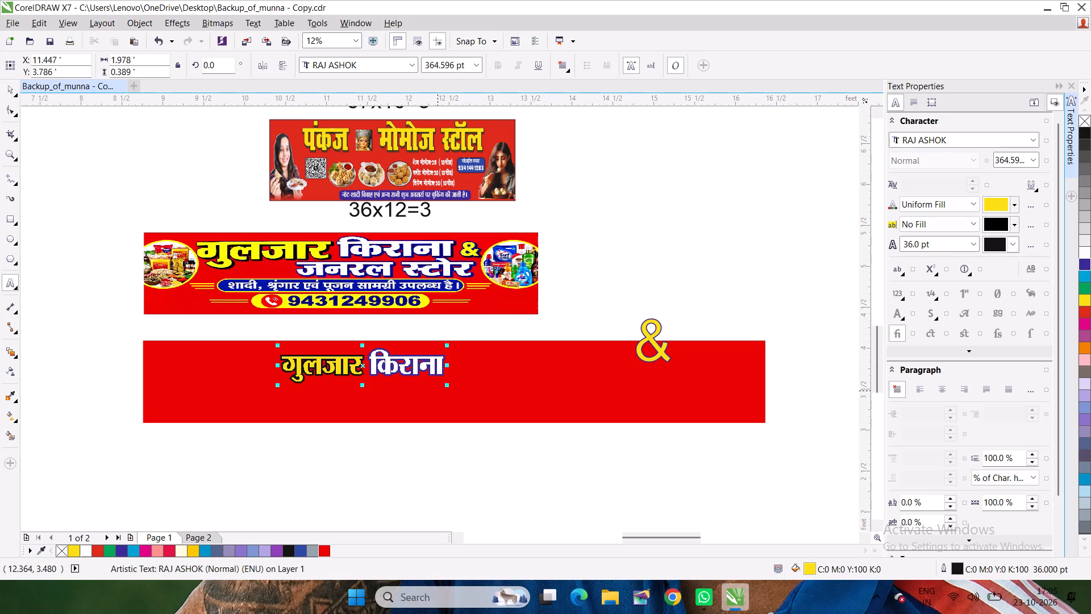
key(space)
text(&)
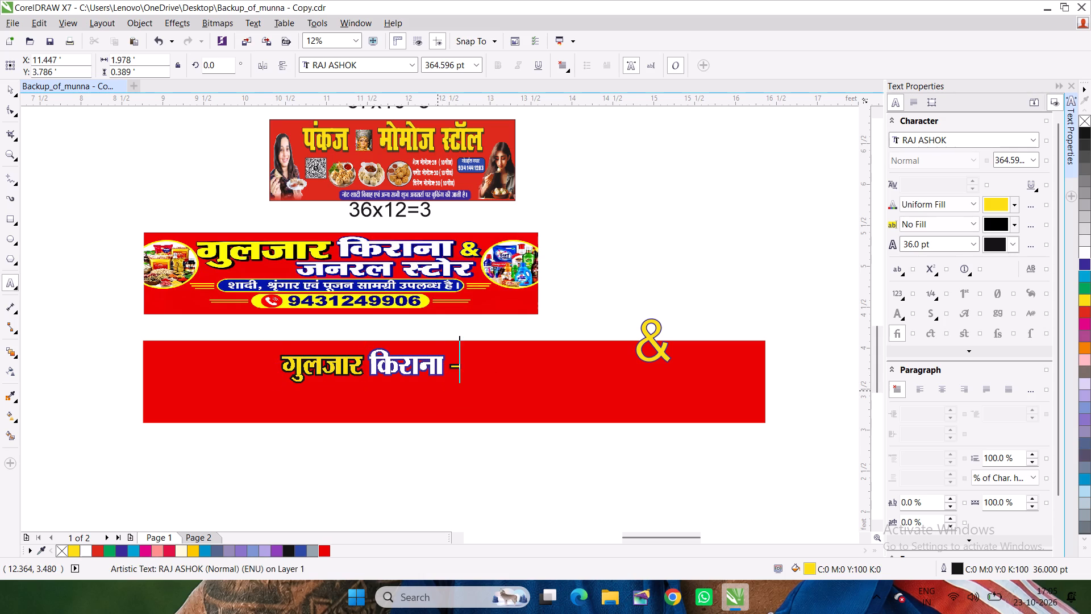
key(space)
key(t)
text(ujy)
key(space)
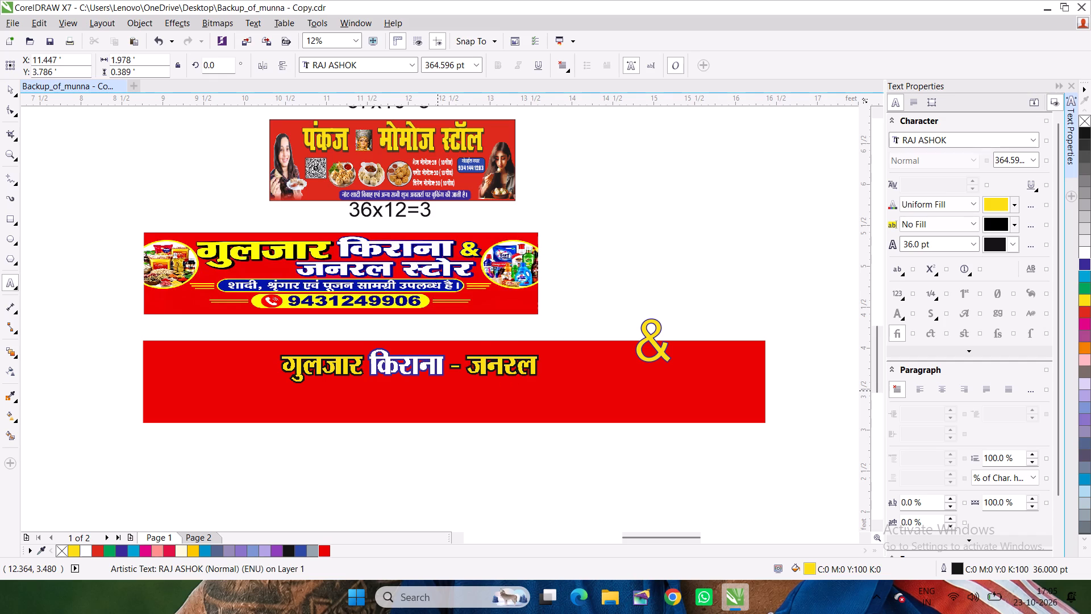
key(shift+l)
text(Vksj)
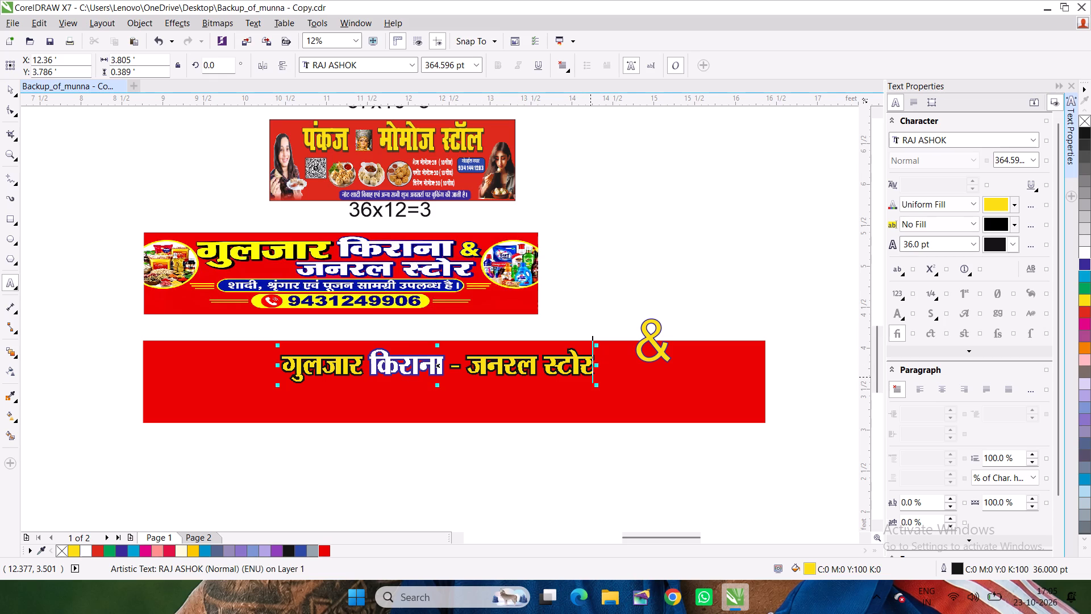
Give the words जनरल स्टोर in the title a white fill and a blue outline.
drag(591, 377, 470, 359)
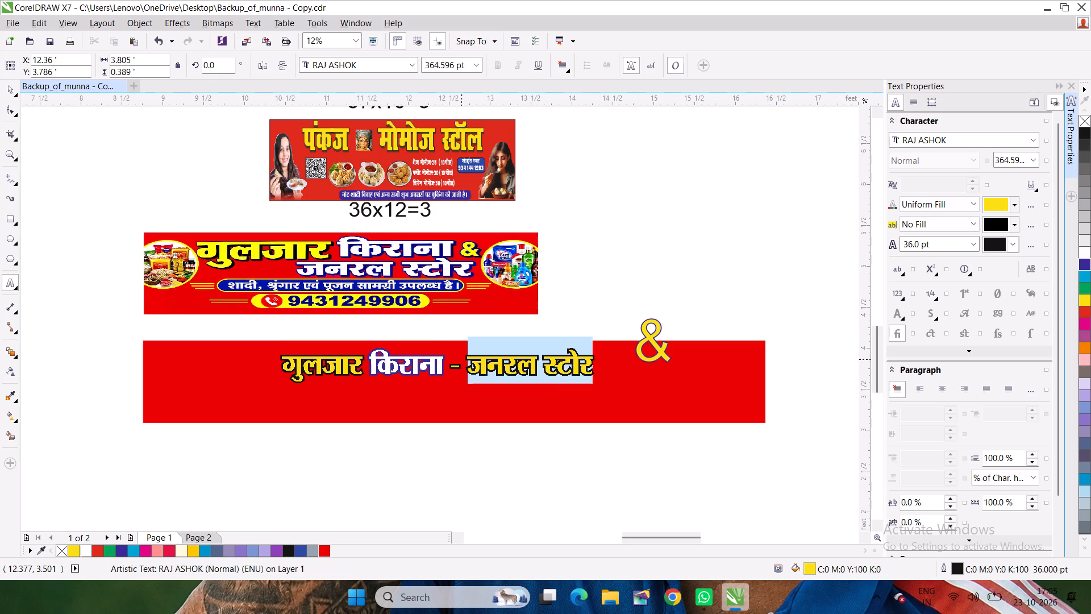
click(1086, 256)
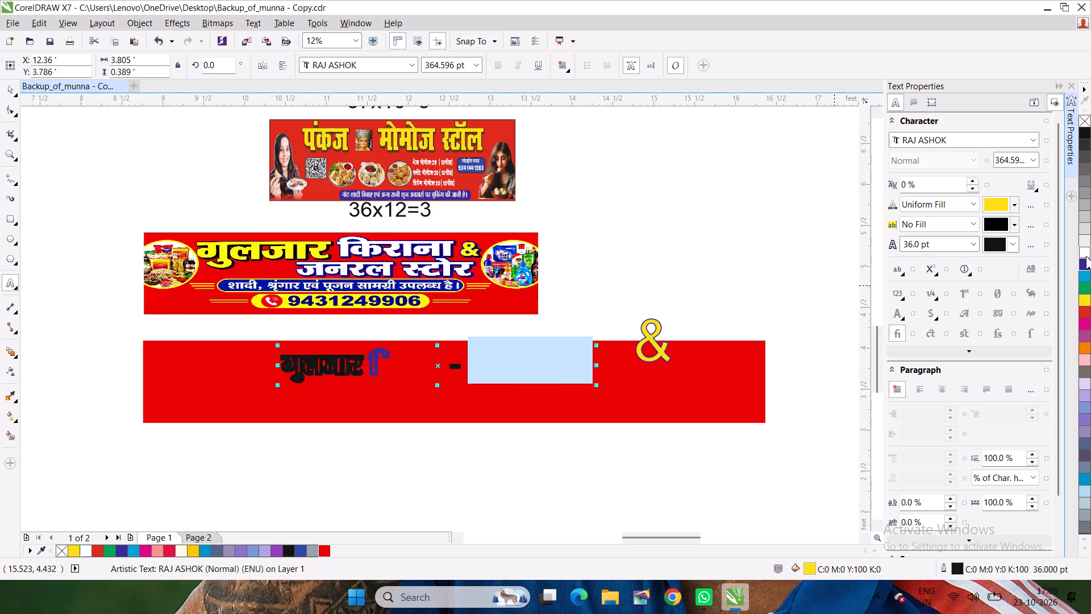
right_click(1081, 262)
click(571, 433)
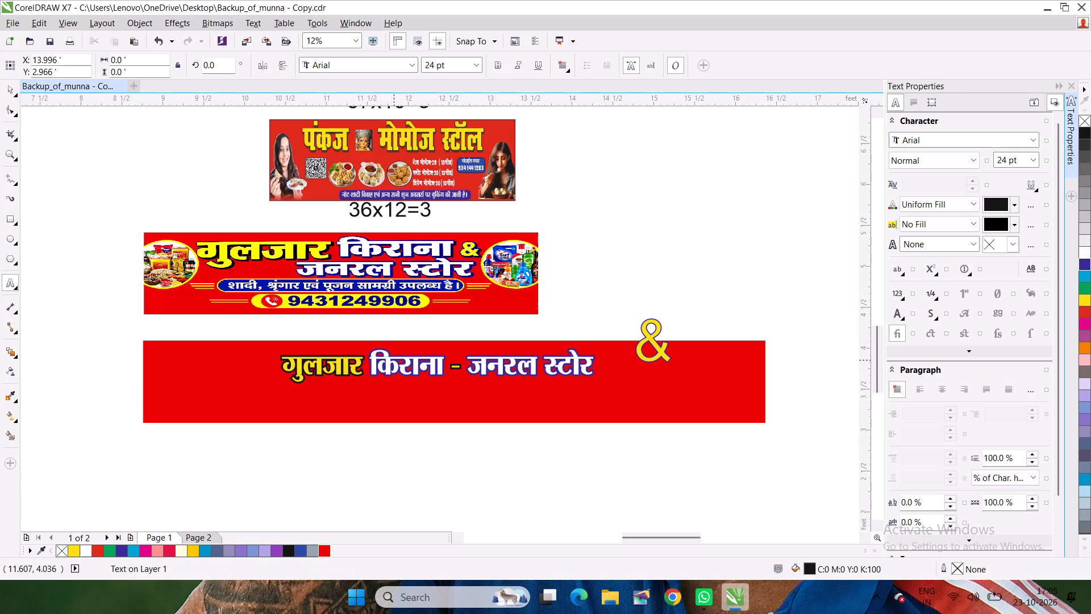
Shrink the standalone yellow & to about 383 pt.
click(641, 337)
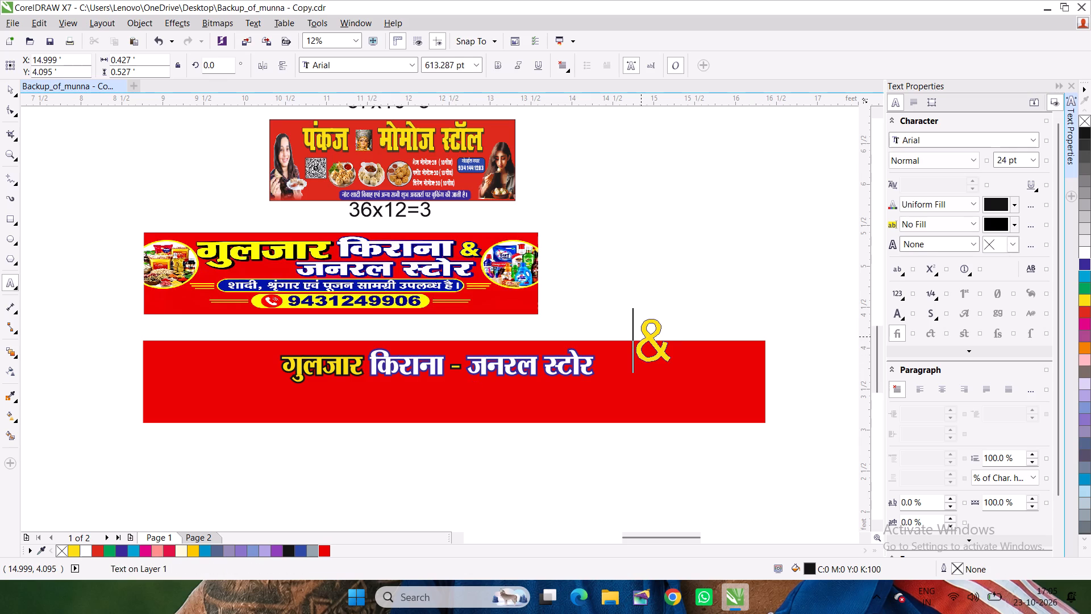
drag(643, 341, 655, 343)
drag(675, 364, 663, 349)
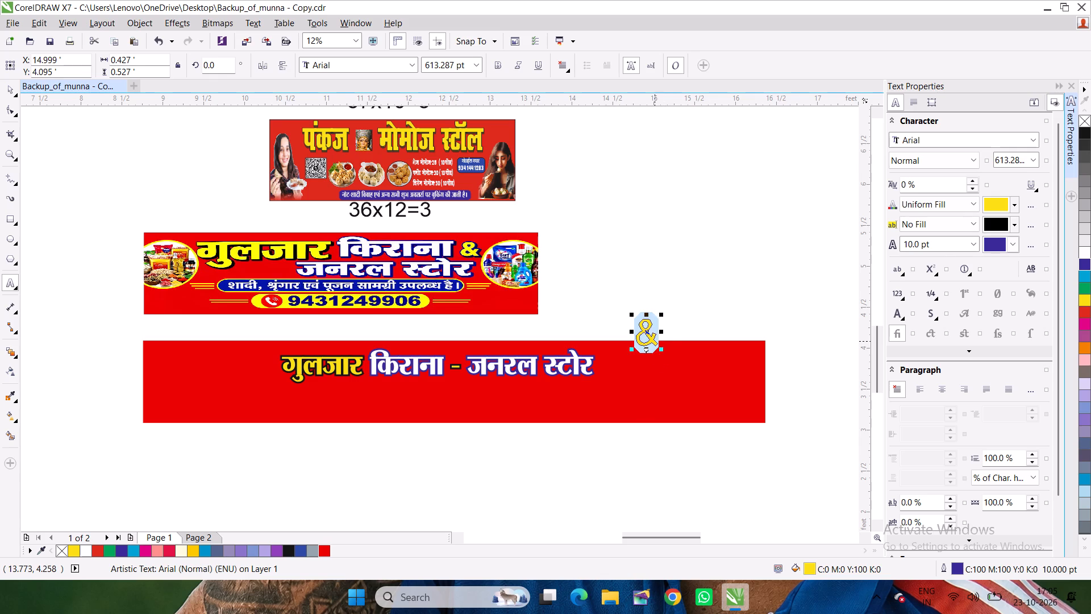
Replace the dash in the title with a copy of the standalone yellow &, and delete the standalone one.
key(ctrl+c)
drag(450, 365, 462, 367)
key(ctrl+v)
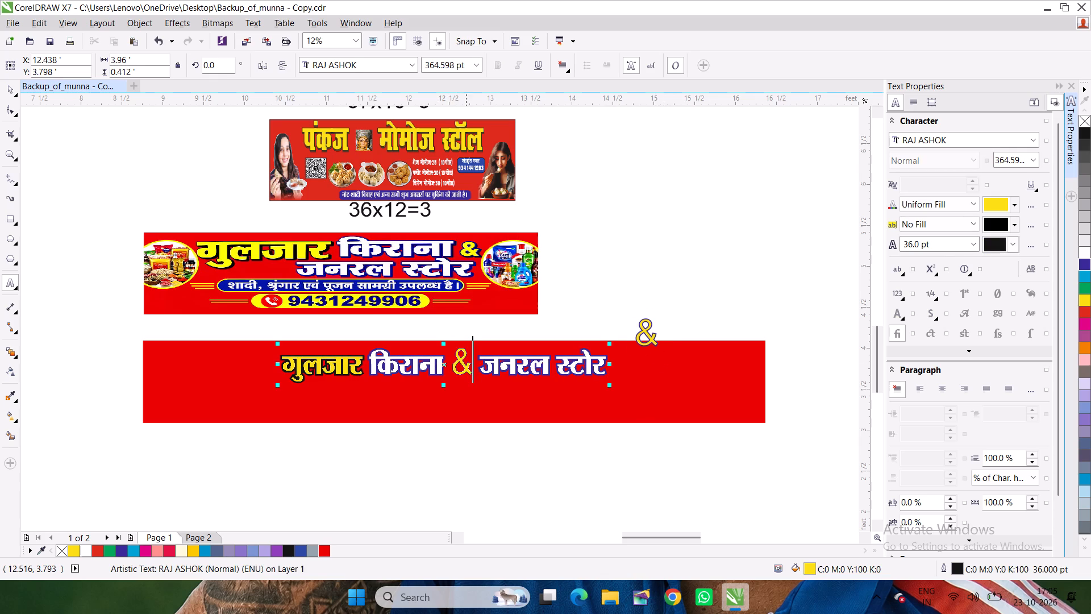
click(574, 305)
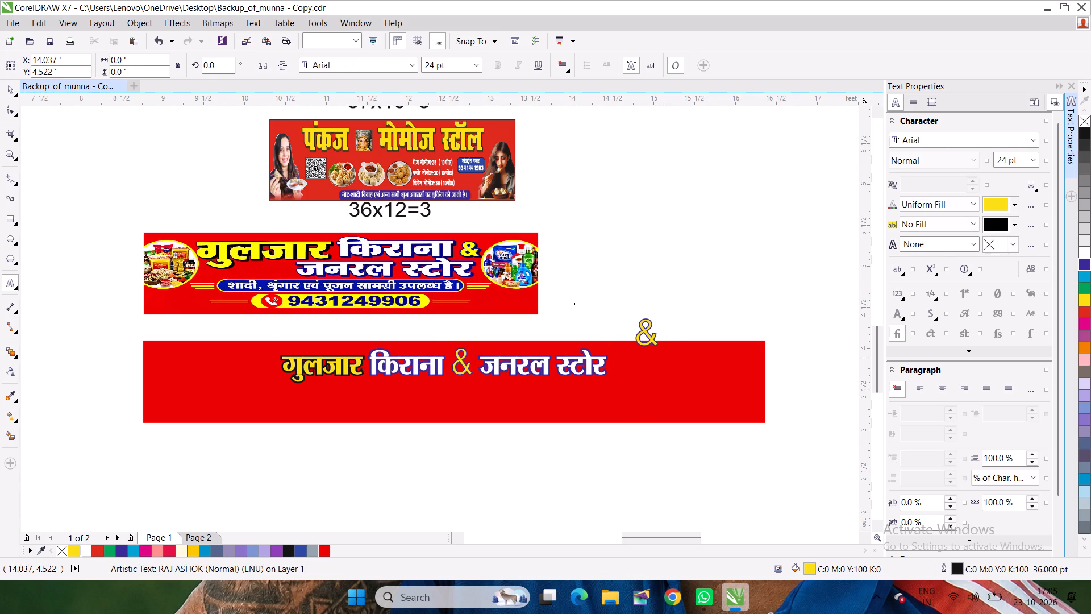
click(14, 85)
click(649, 332)
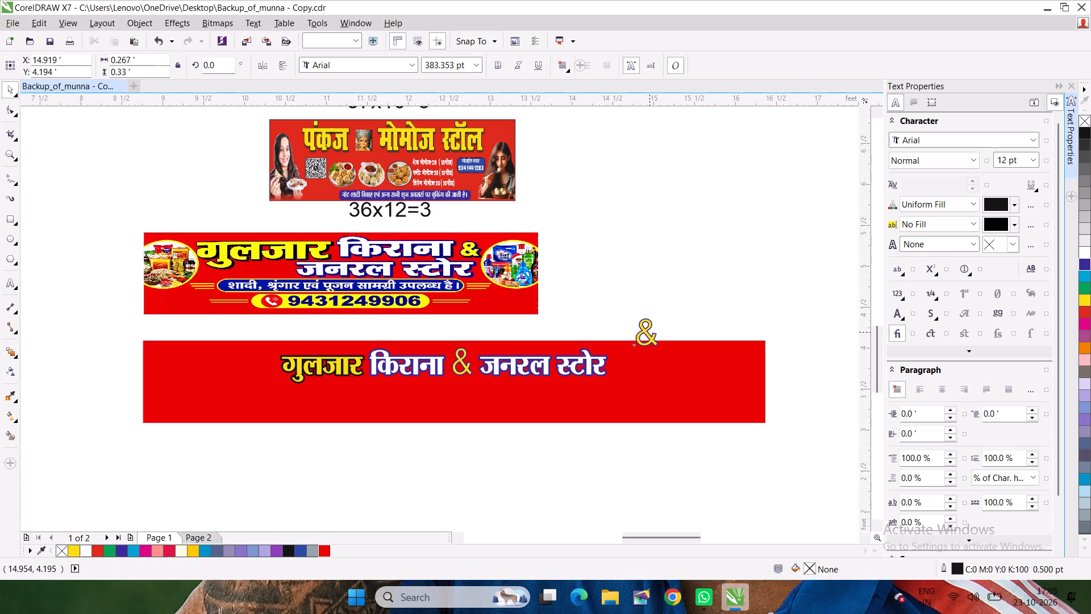
key(Delete)
Set the font of the & in the title to Arial Black (Normal).
double_click(456, 364)
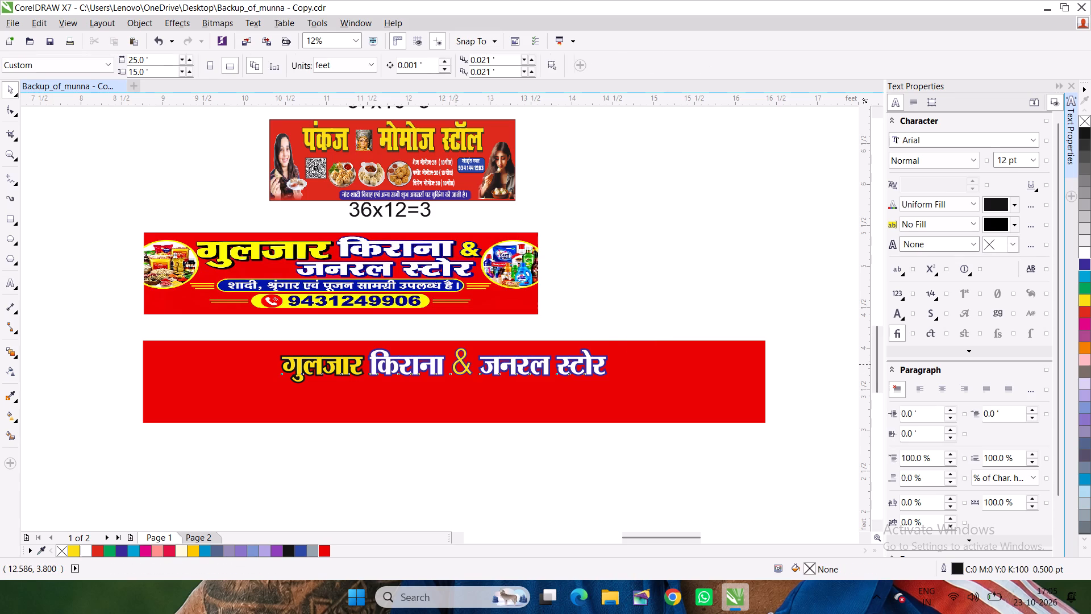
click(455, 364)
drag(452, 364, 462, 367)
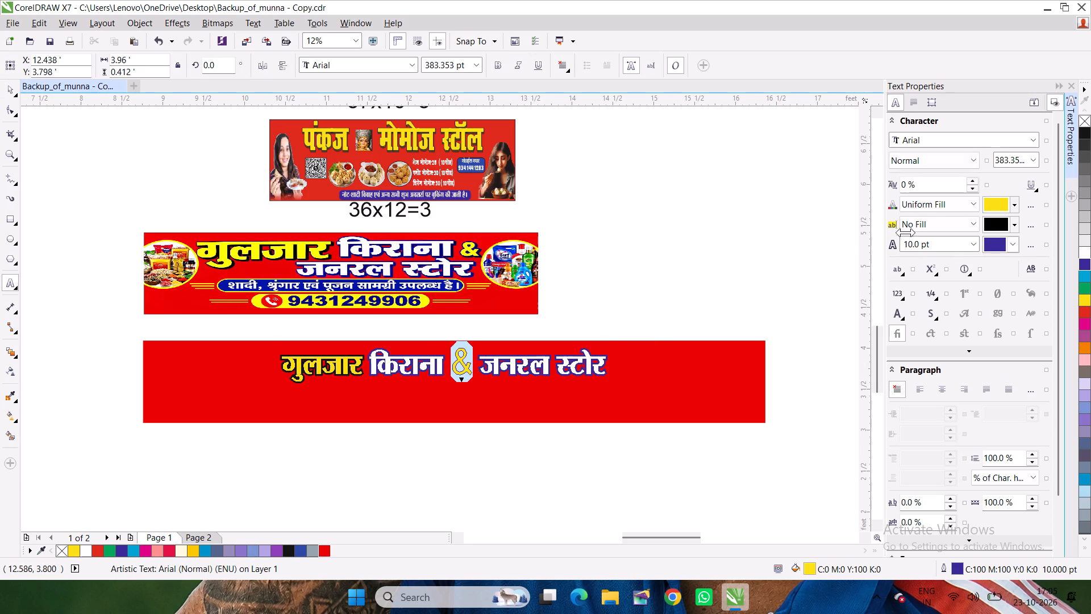
click(1031, 147)
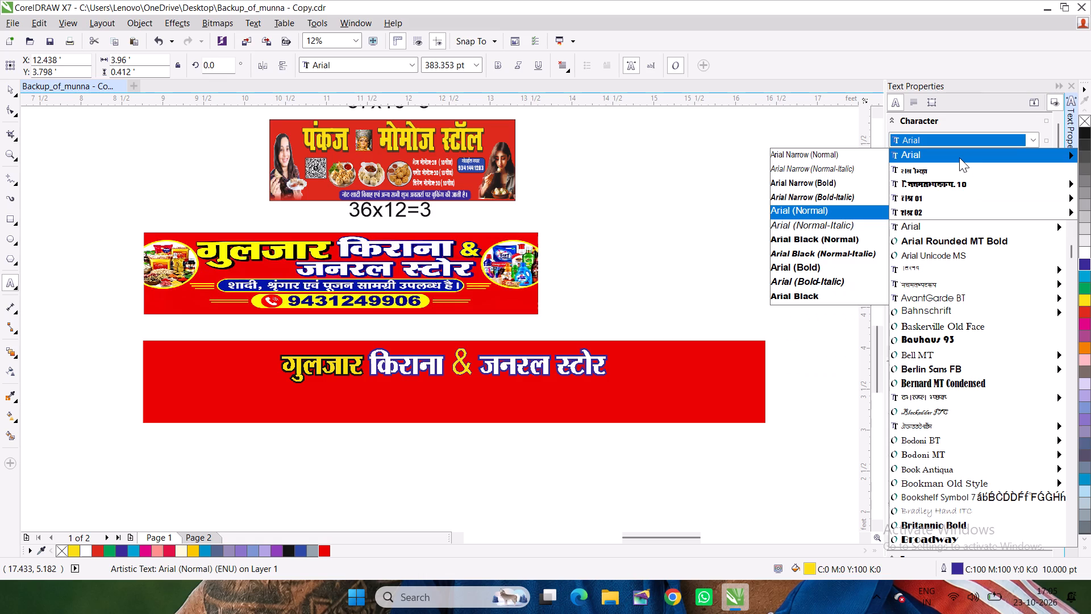
click(814, 240)
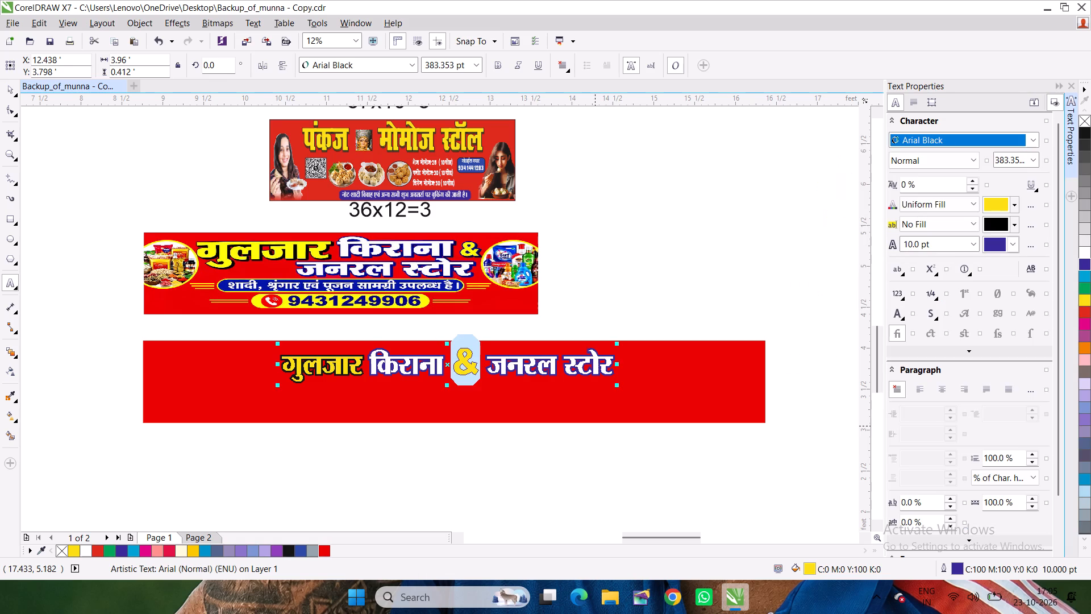
click(593, 449)
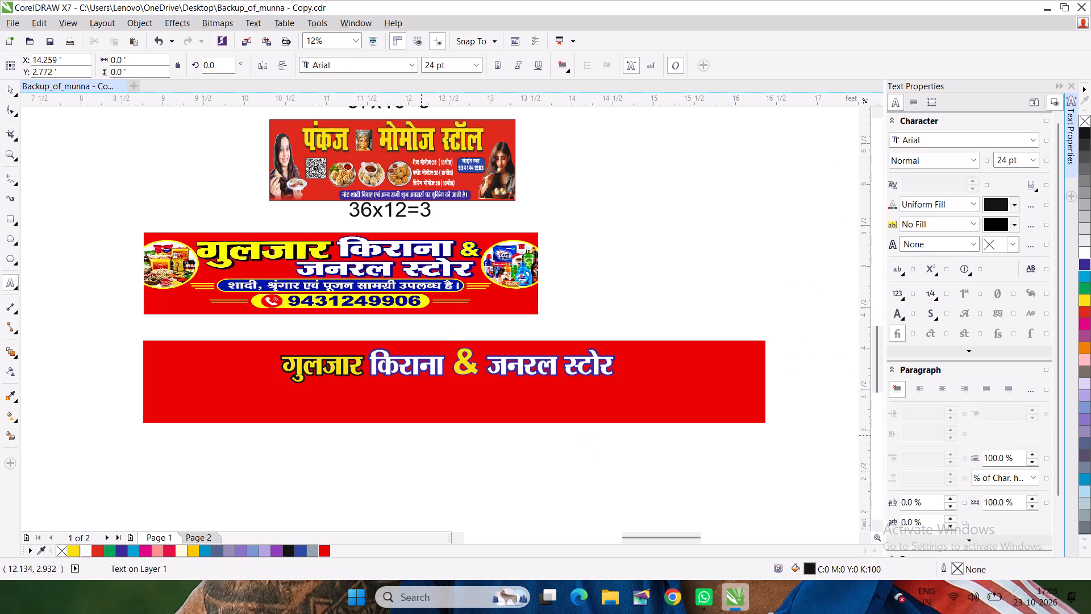
Nudge the complete title line slightly upward inside the red rectangle.
click(13, 88)
click(423, 359)
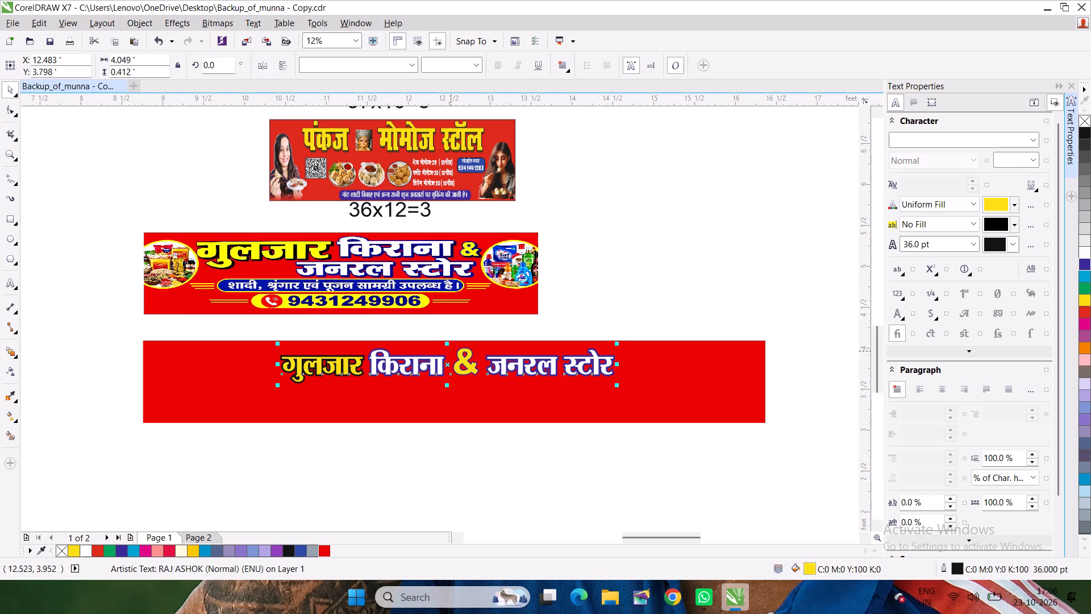
key(Up)
key(Up)
key(Up)
key(Up)
key(Up)
key(Up)
key(Up)
key(Up)
key(Up)
key(Up)
key(Up)
key(Up)
key(Up)
key(Up)
key(Up)
key(Up)
key(Up)
key(Up)
key(Up)
key(Up)
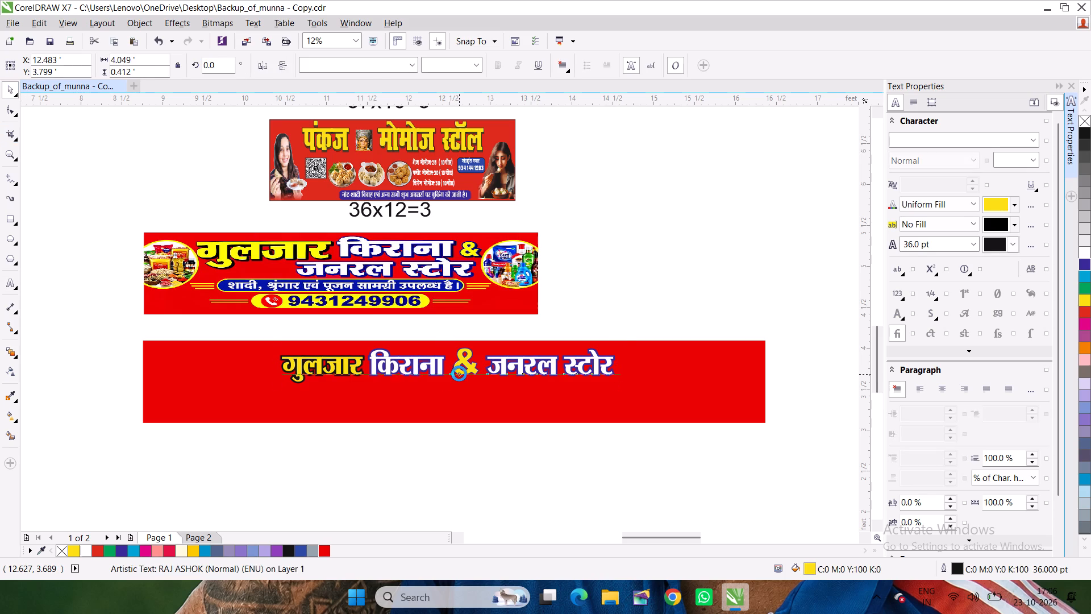
key(Up)
key(Up)
key(Up)
key(Up)
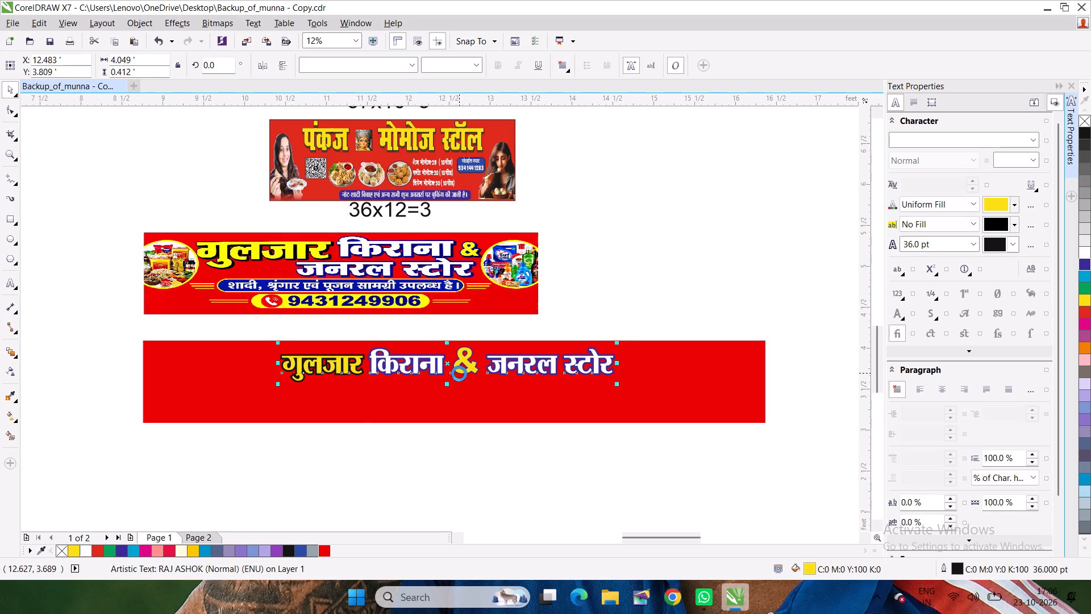
key(Up)
key(Down)
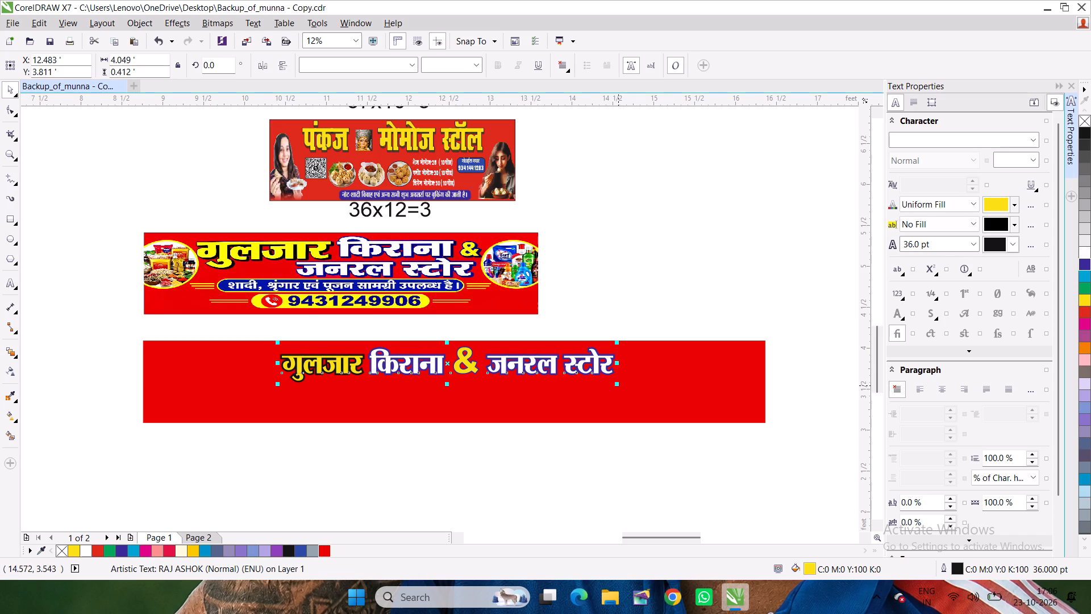
Enlarge the complete title line to about 495 pt from its lower-right corner, extending toward the red rectangle's right end.
drag(618, 385, 658, 397)
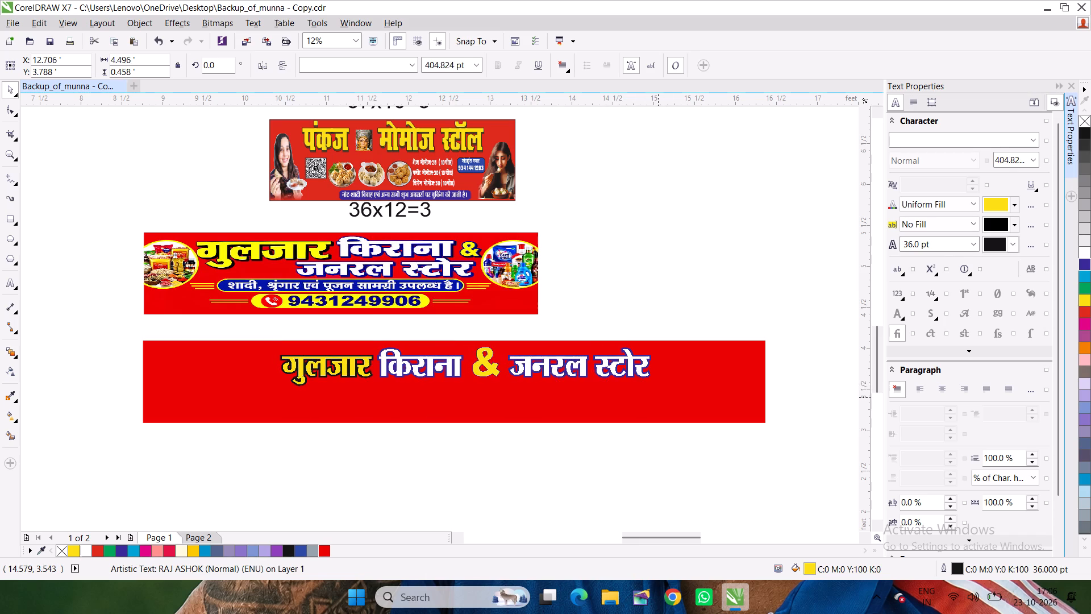
drag(658, 397, 690, 401)
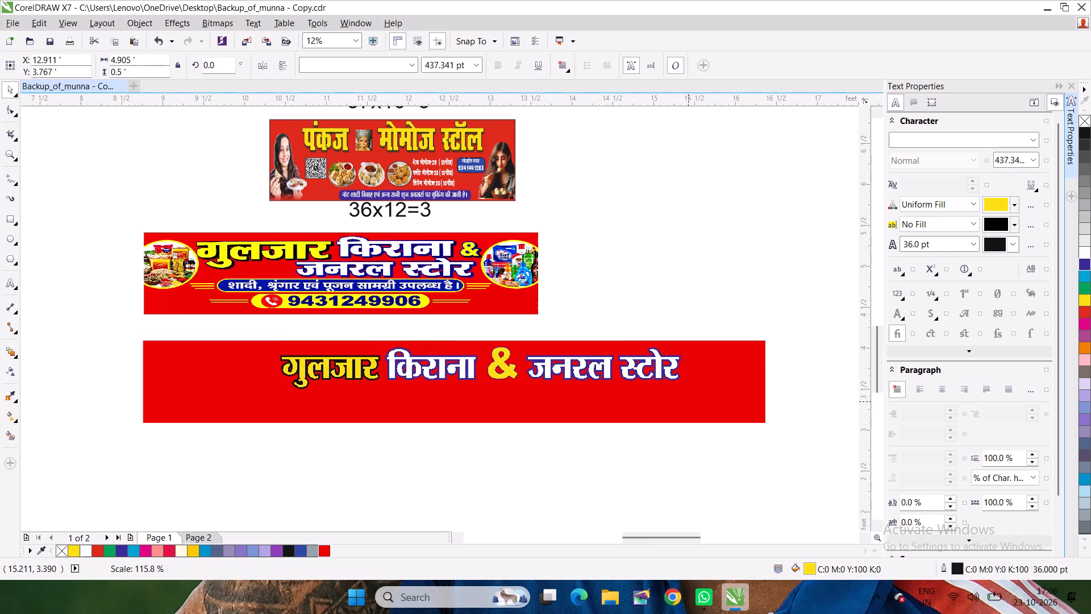
drag(690, 401, 742, 413)
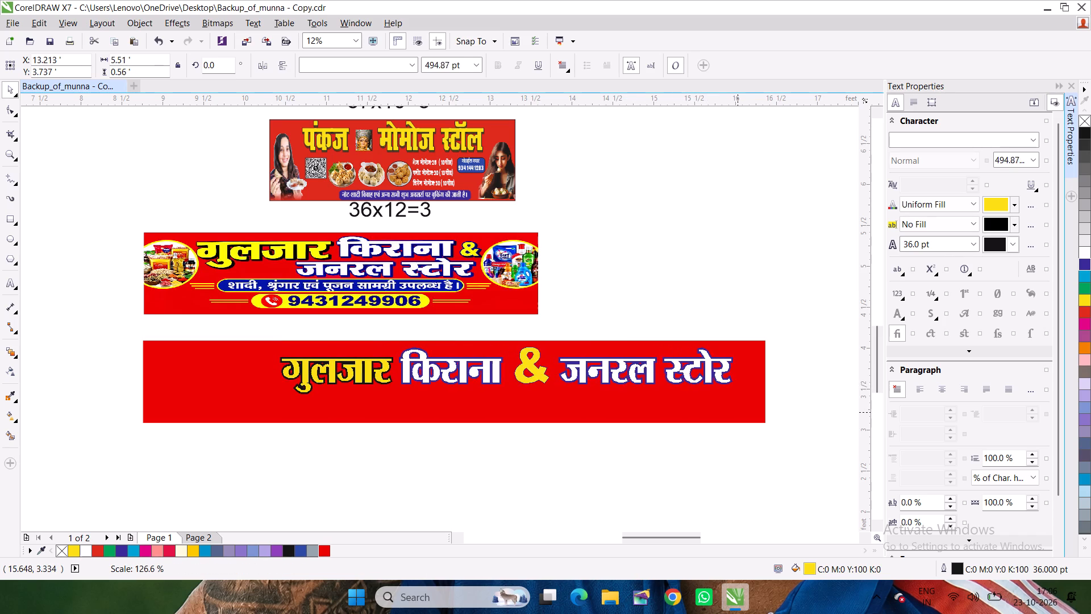
Enlarge the complete title line from its lower-right corner to about 5.77 ft wide, reaching almost to the red rectangle's right end.
drag(742, 413, 759, 415)
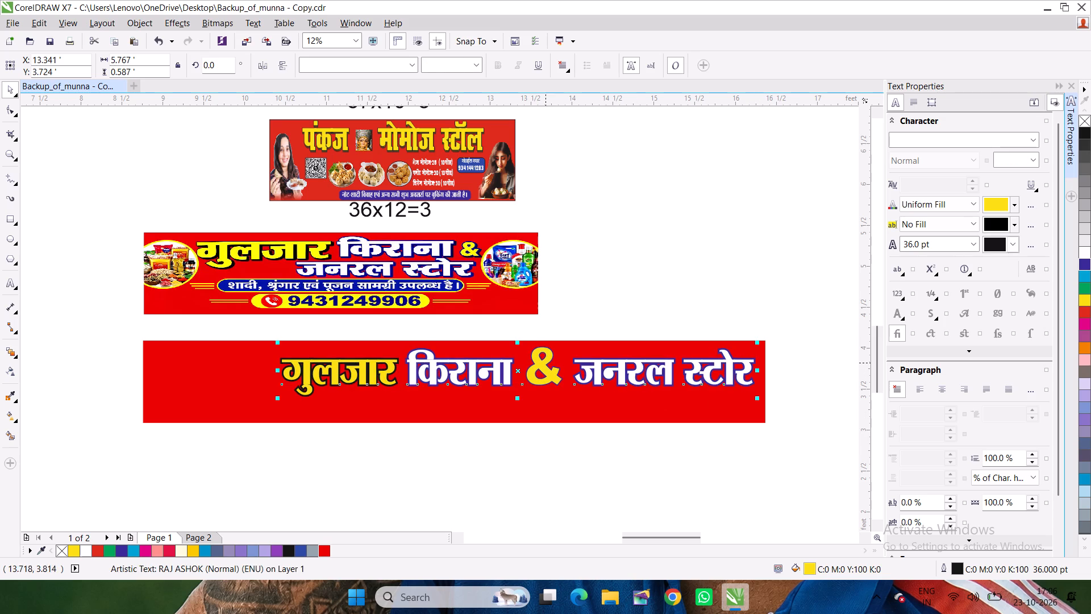
click(517, 367)
click(534, 443)
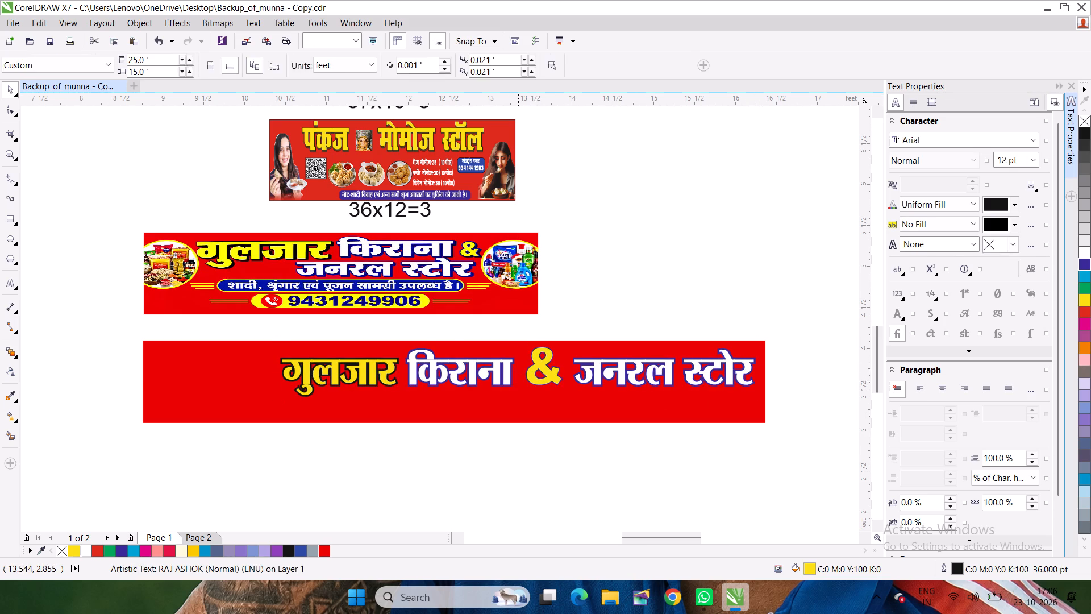
Move the title line left to roughly the middle of the red rectangle's width.
click(517, 359)
click(498, 373)
drag(517, 371, 513, 376)
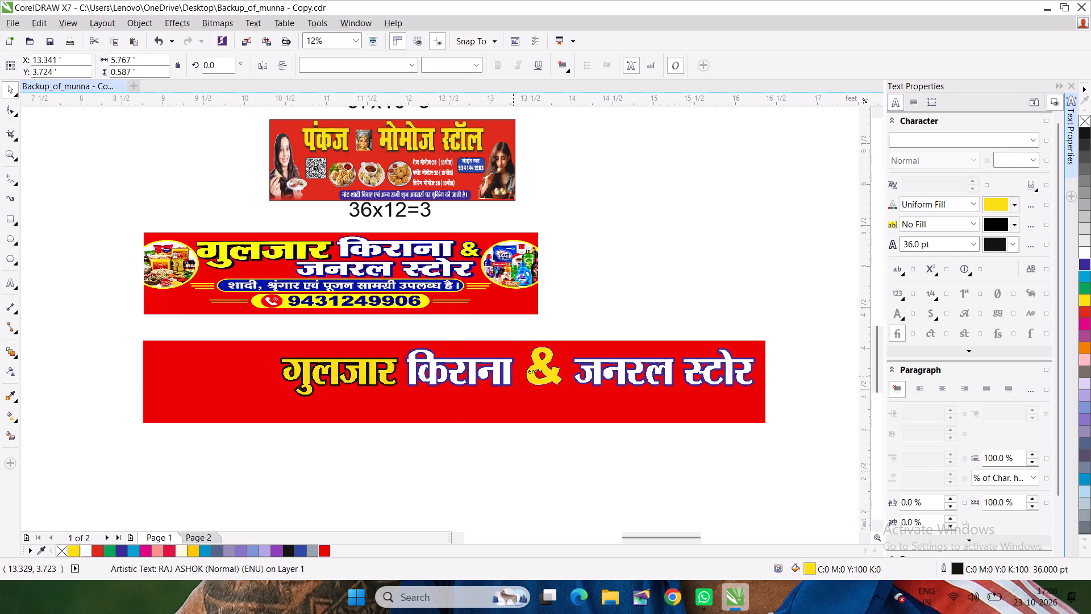
drag(513, 376, 450, 367)
click(467, 363)
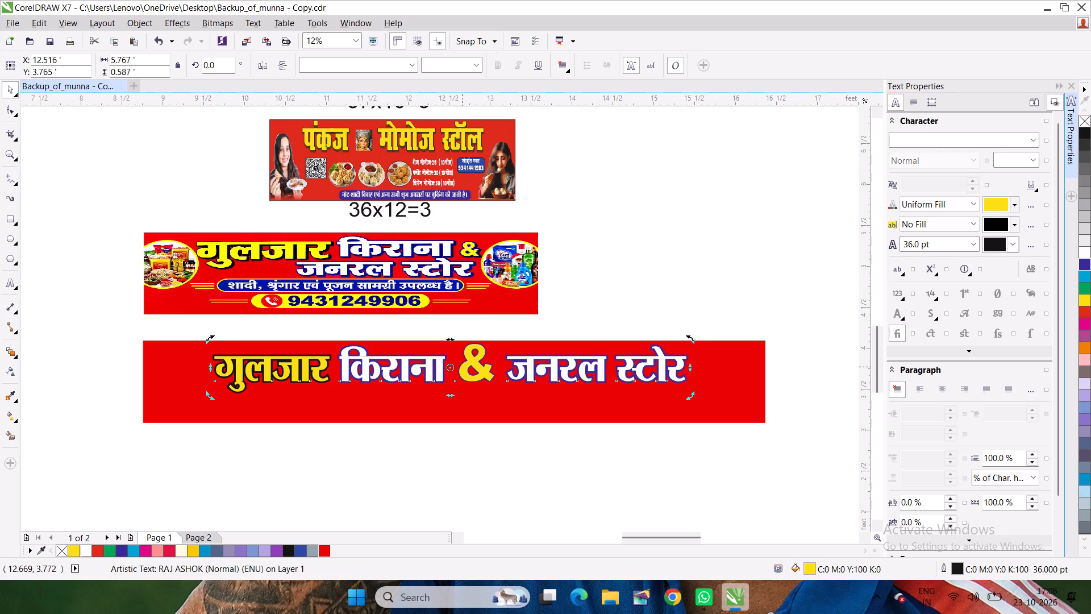
Copy the & out of the title as a standalone text above the red rectangle and shrink it to about 390 pt.
click(463, 367)
click(463, 367)
double_click(524, 375)
drag(485, 376, 473, 380)
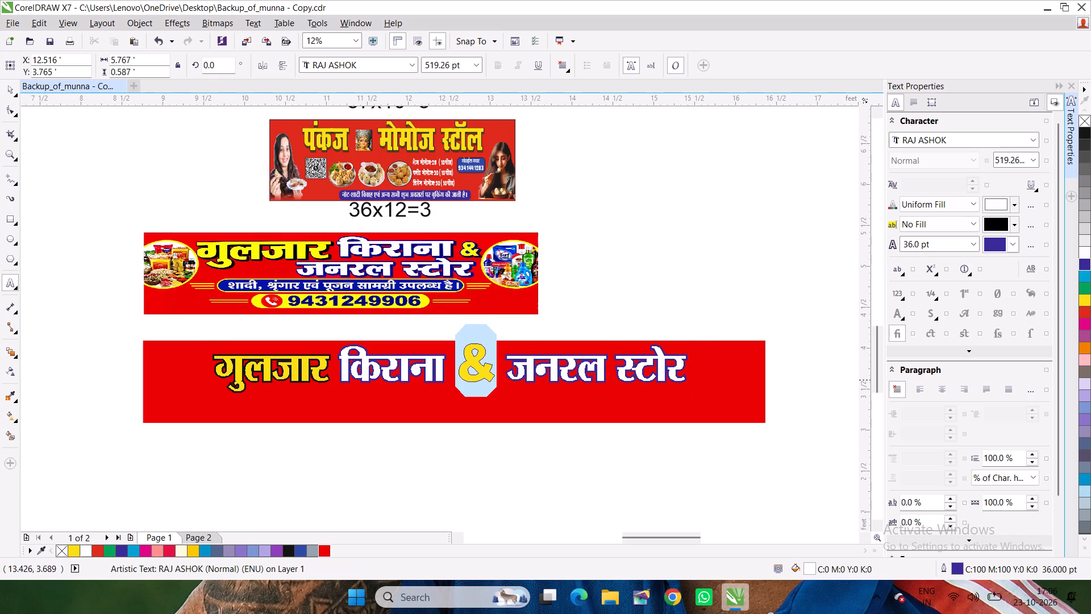
drag(473, 380, 464, 380)
key(ctrl+c)
click(673, 212)
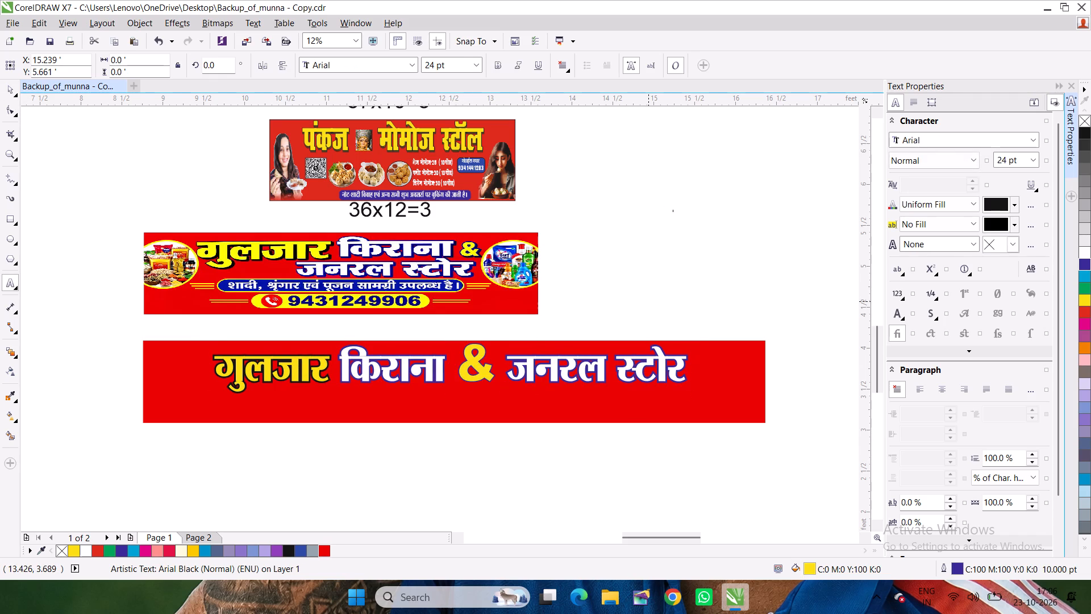
key(ctrl+v)
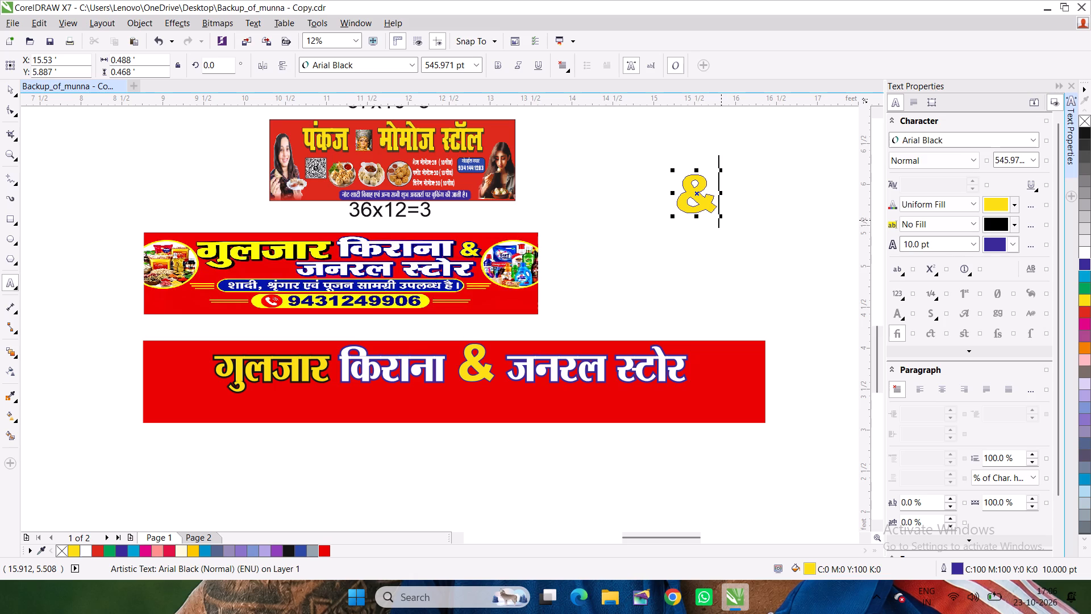
drag(719, 215, 708, 207)
Replace the large & in the title with a copy of the smaller standalone &, keeping one space before जनरल.
click(493, 379)
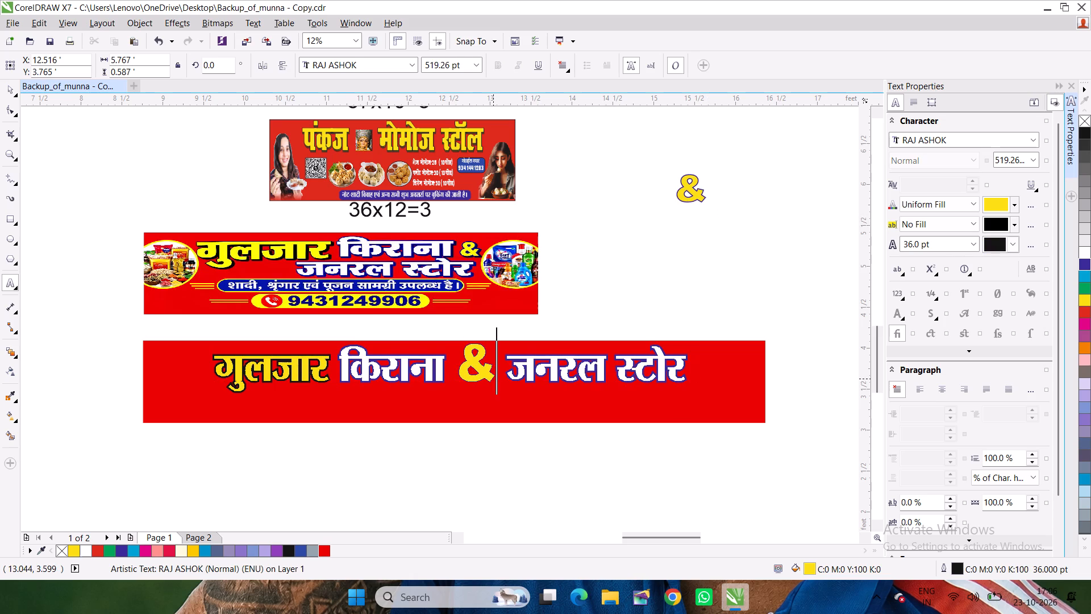
key(BackSpace)
drag(680, 192, 704, 187)
key(ctrl+c)
click(462, 359)
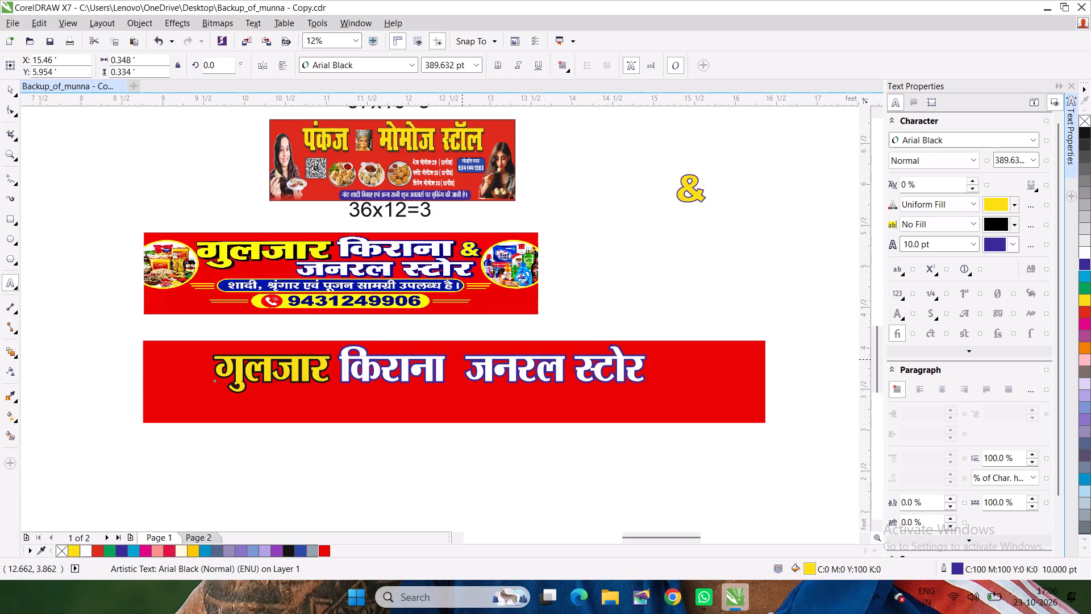
key(BackSpace)
key(ctrl+v)
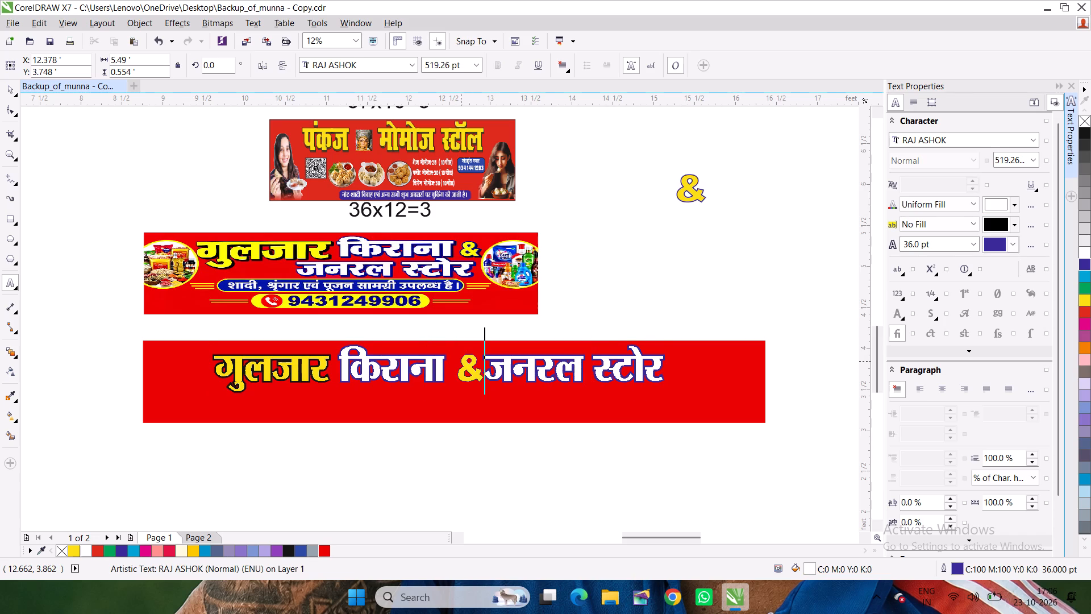
key(space)
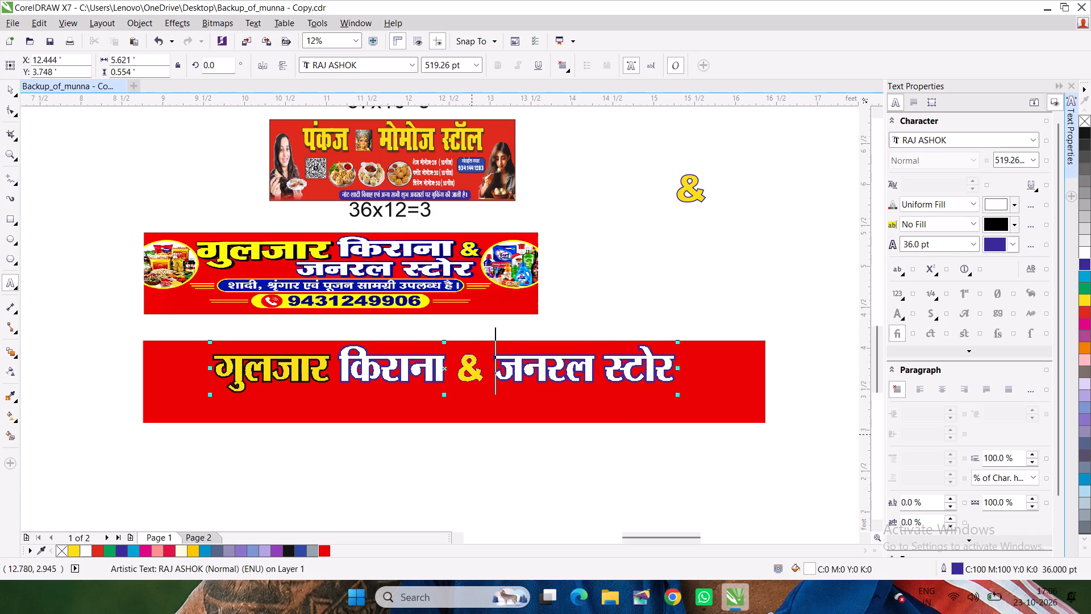
key(BackSpace)
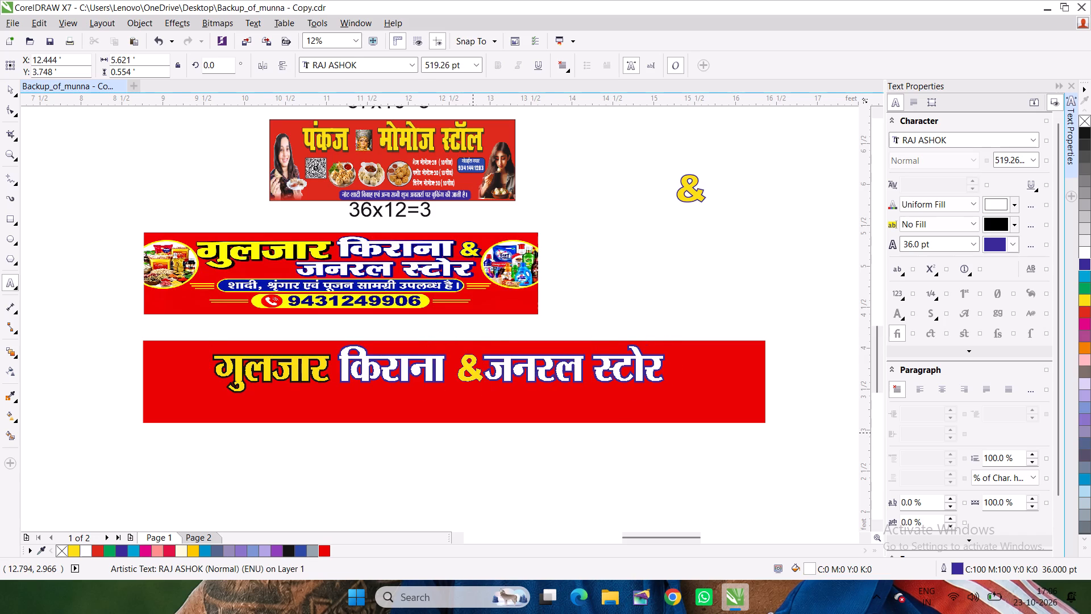
key(space)
click(469, 442)
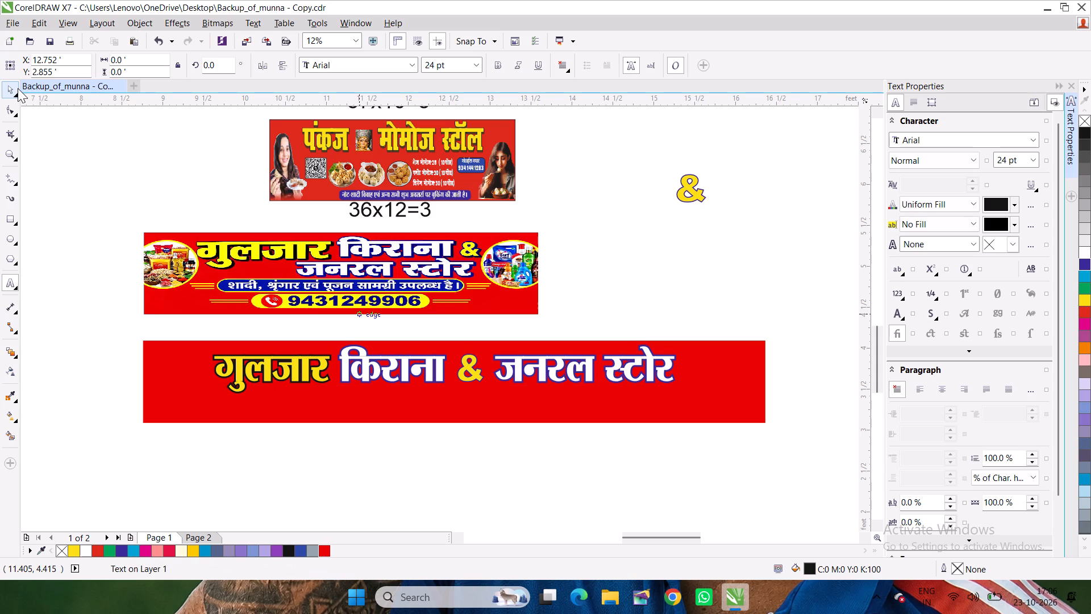
Shift the title line slightly right and down, to about X 12.55 ft and Y 3.71 ft.
click(15, 88)
click(415, 368)
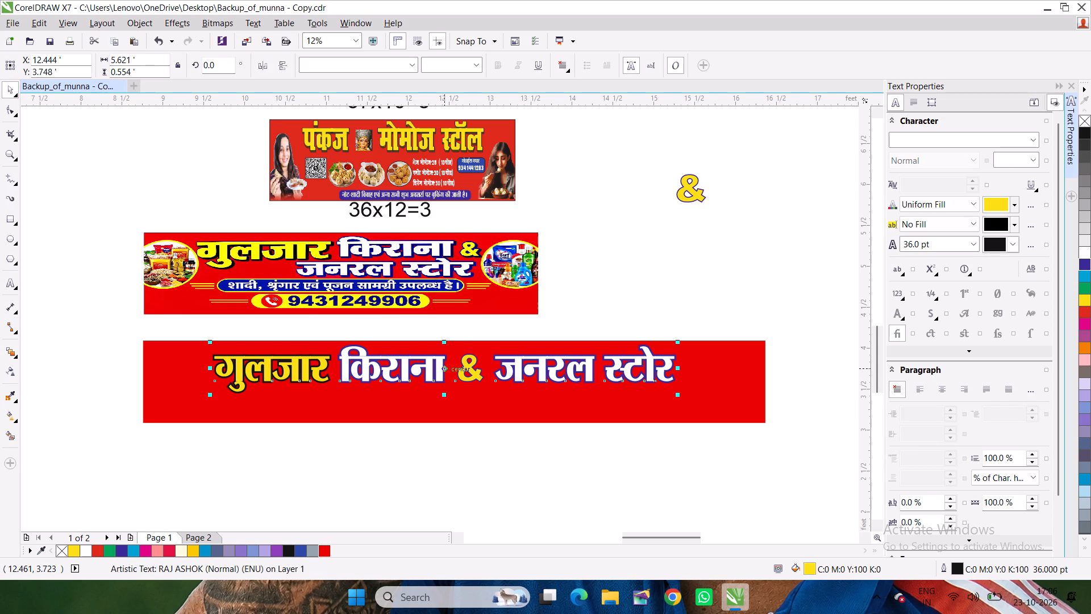
drag(445, 371, 447, 371)
drag(447, 371, 447, 372)
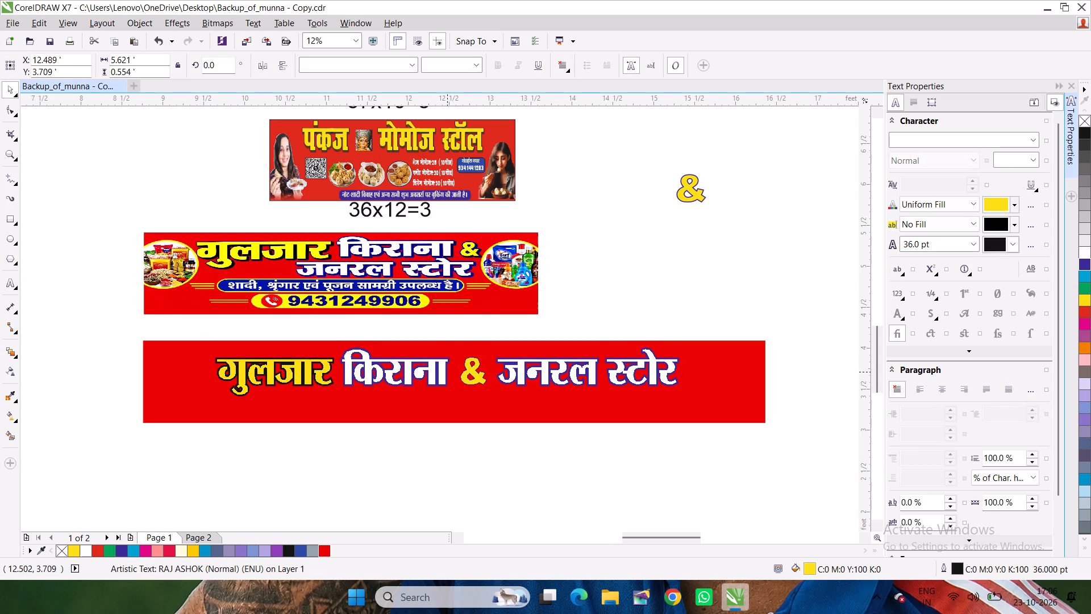
drag(447, 372, 449, 371)
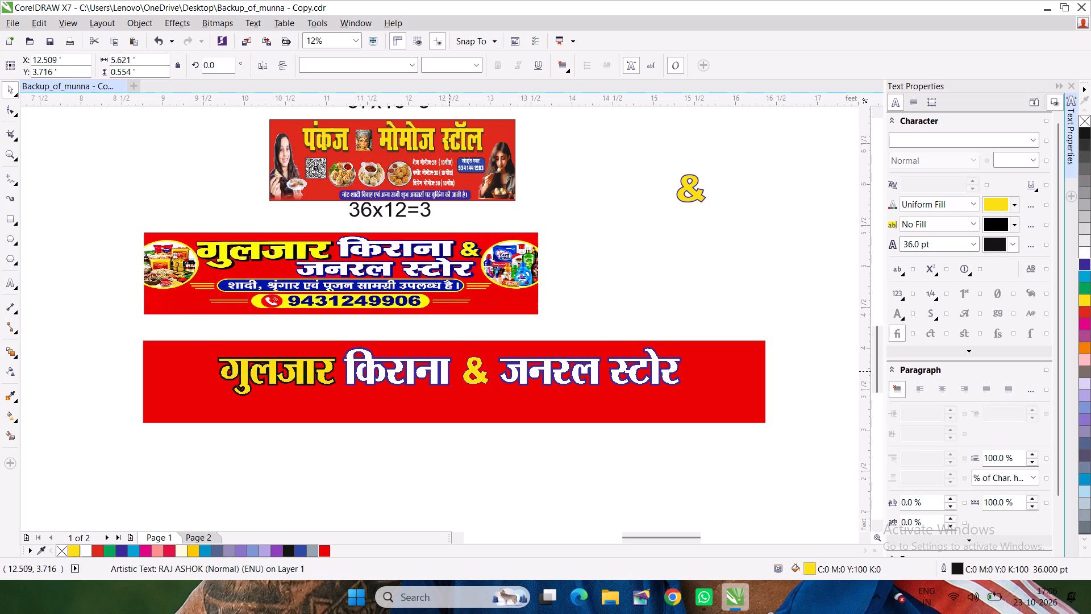
drag(449, 371, 453, 372)
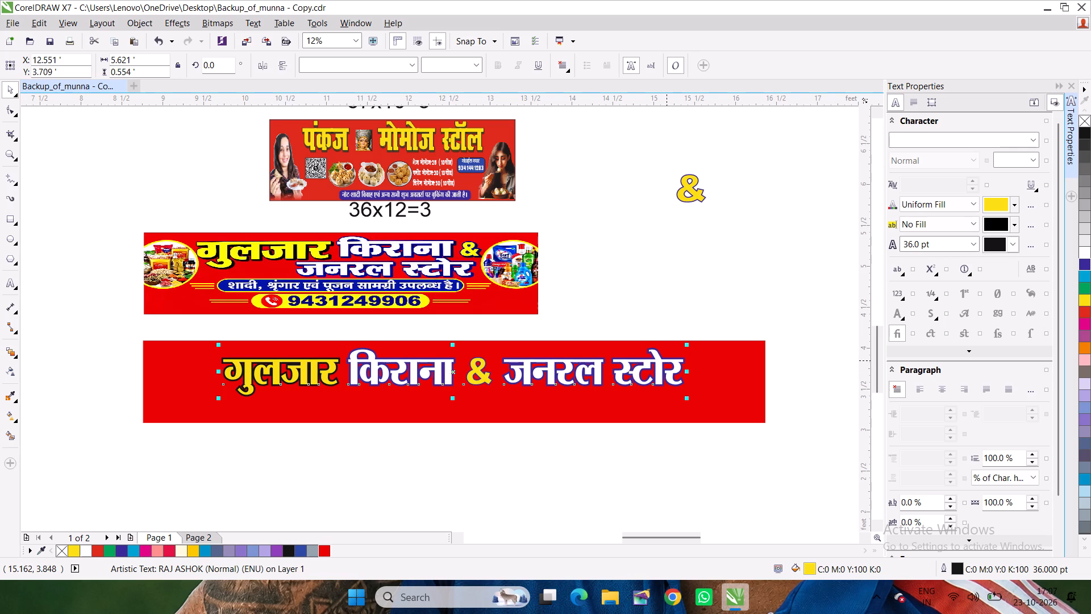
click(518, 439)
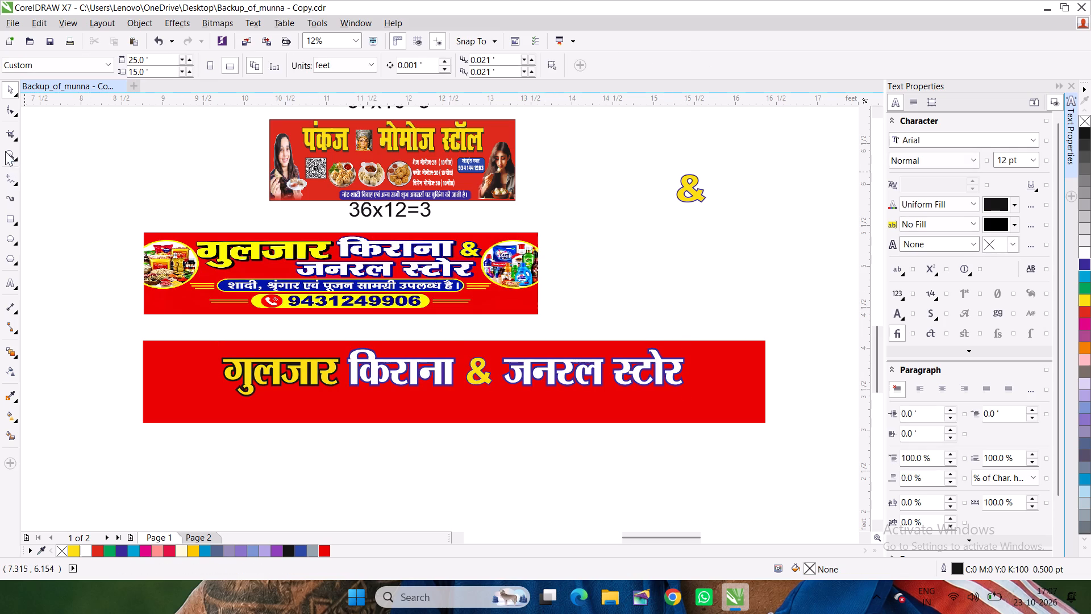
Duplicate the blue note strip with its text from the पंकज मोमोज स्टॉल banner and place the copy below the गुलजार title.
click(357, 194)
click(317, 217)
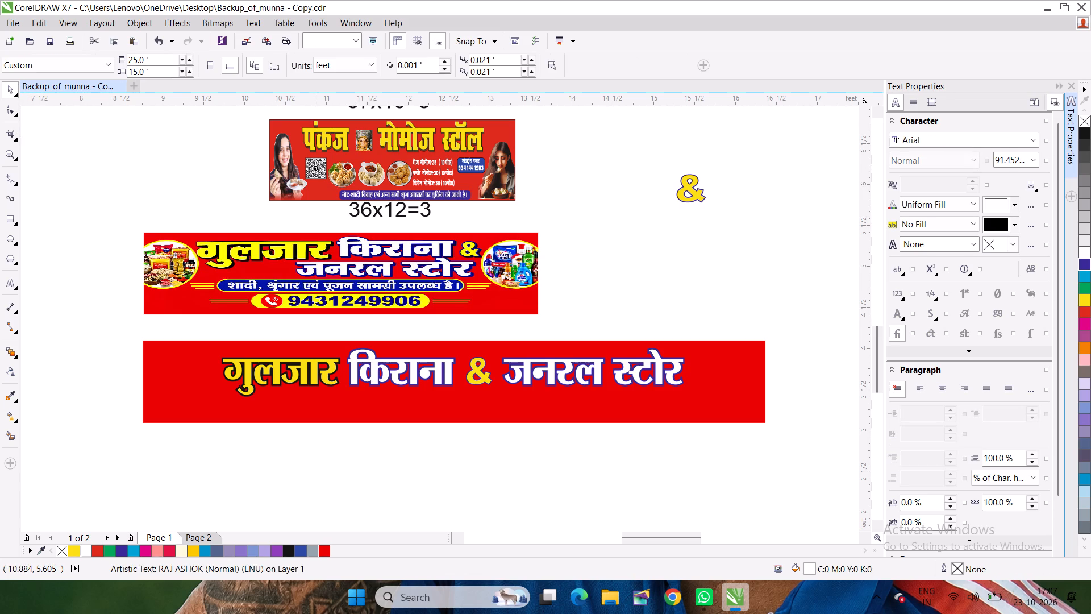
drag(327, 210, 486, 180)
key(ctrl+c)
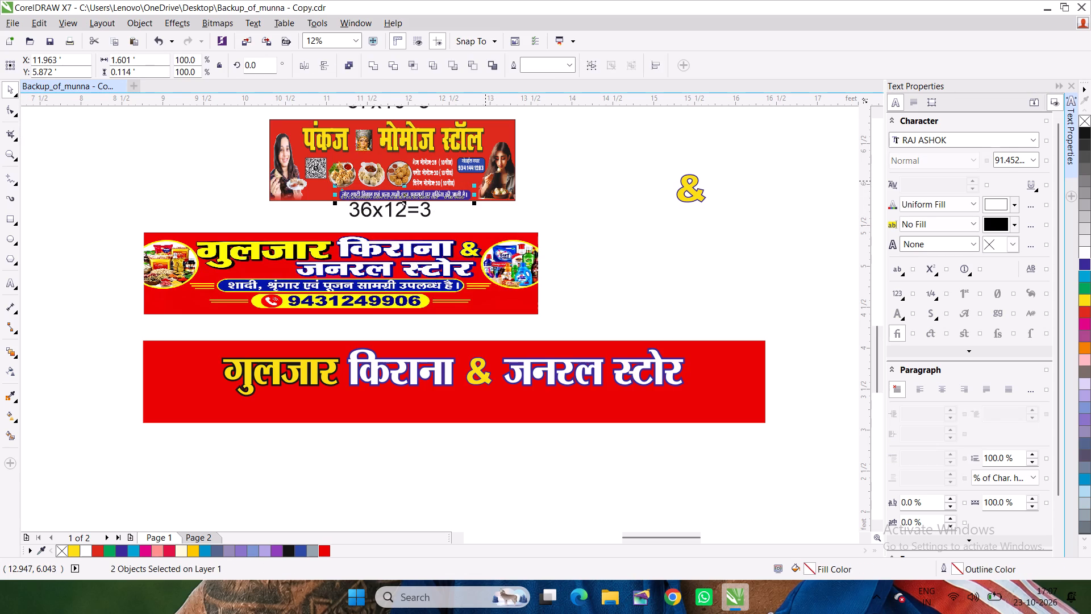
key(ctrl+v)
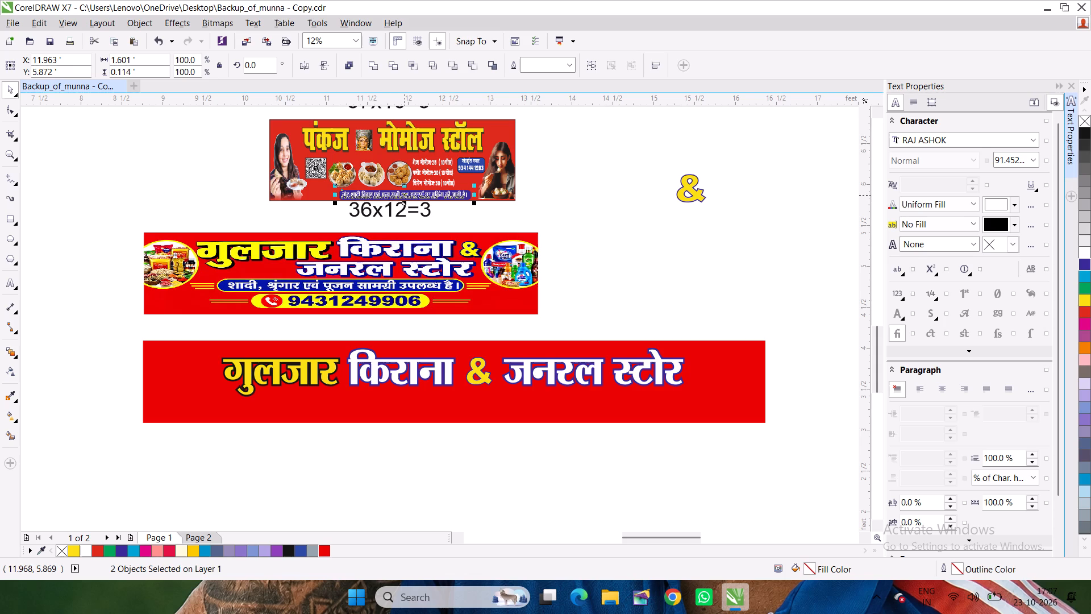
drag(405, 195, 417, 395)
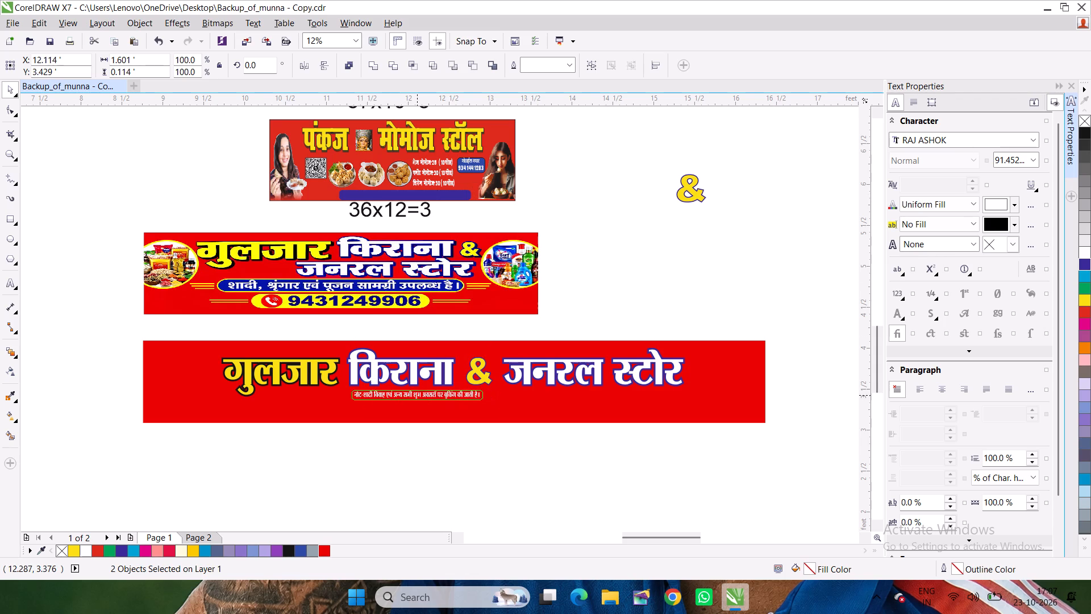
drag(417, 395, 415, 399)
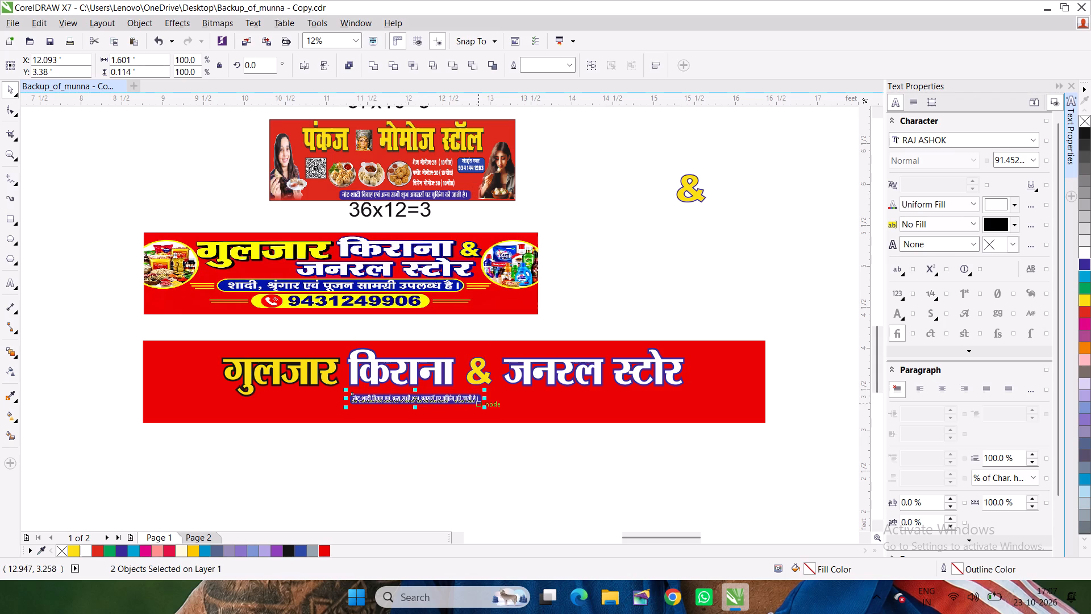
Enlarge the copied note strip and its text to about 3.73 ft wide and centre it beneath the title.
drag(486, 409, 661, 451)
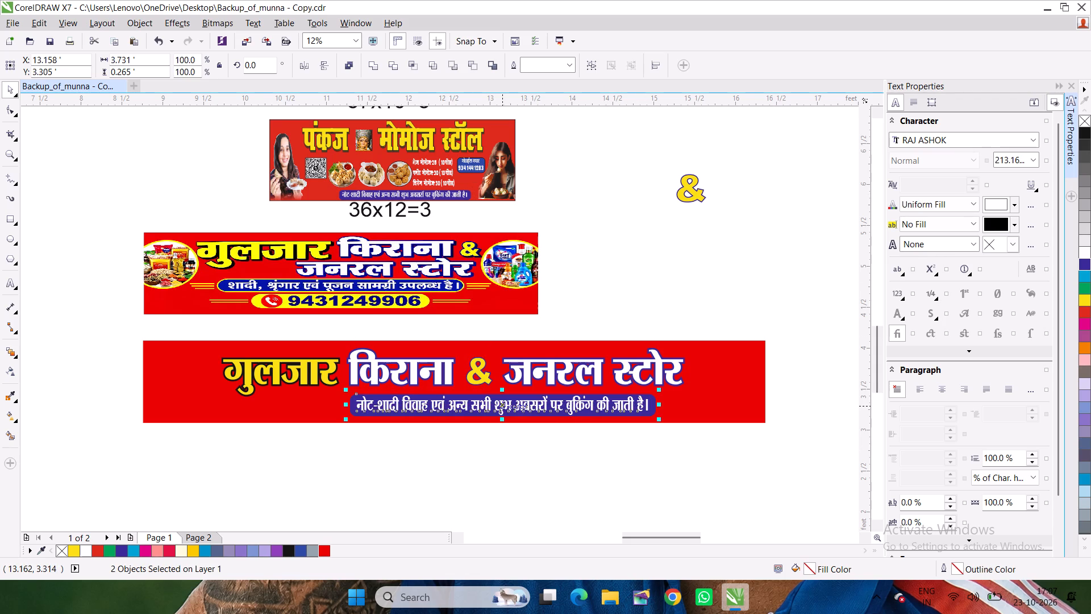
drag(503, 404, 472, 401)
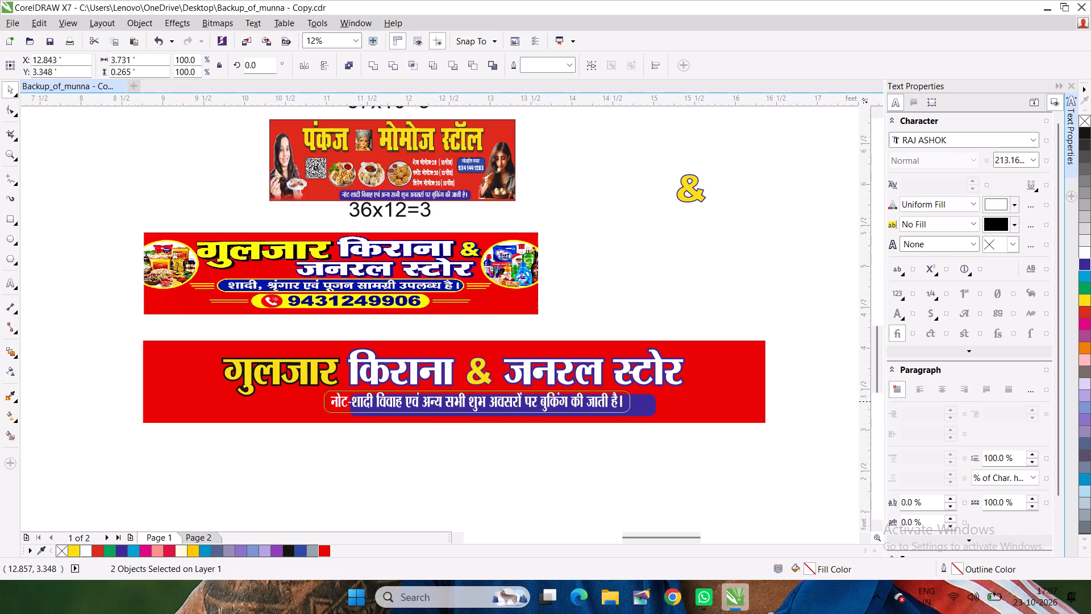
drag(472, 401, 470, 401)
Reduce the height of the note strip and its text from the top edge to about 0.22 ft.
click(471, 388)
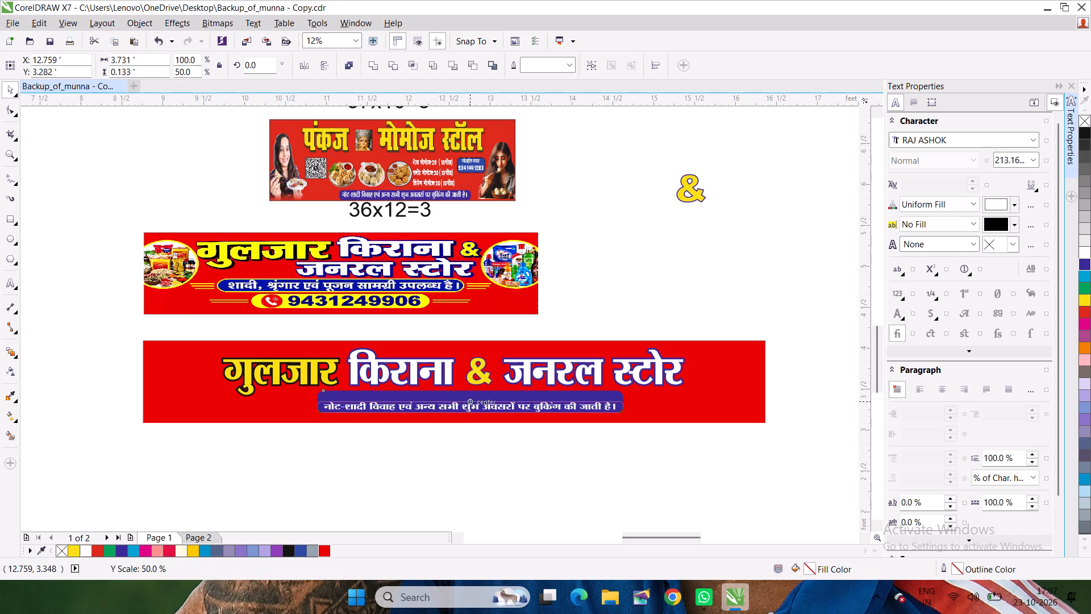
scroll(472, 401, up, 1)
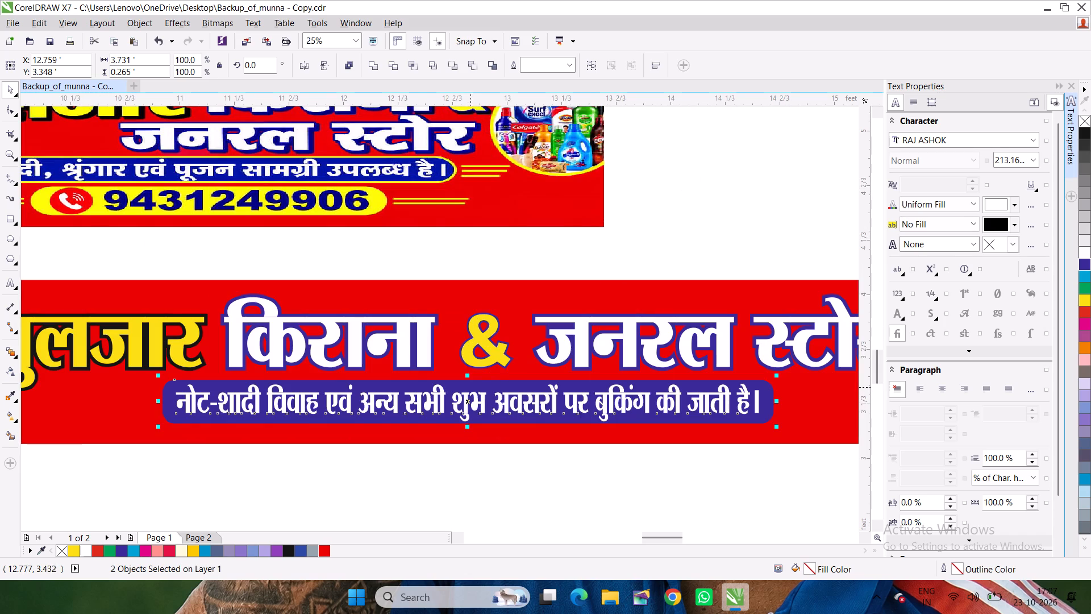
drag(468, 377, 468, 384)
click(473, 444)
Replace the text on the blue note strip with "शादी,श्रृंगार एवं पूजन सामग्री उपलब्ध है।".
double_click(493, 403)
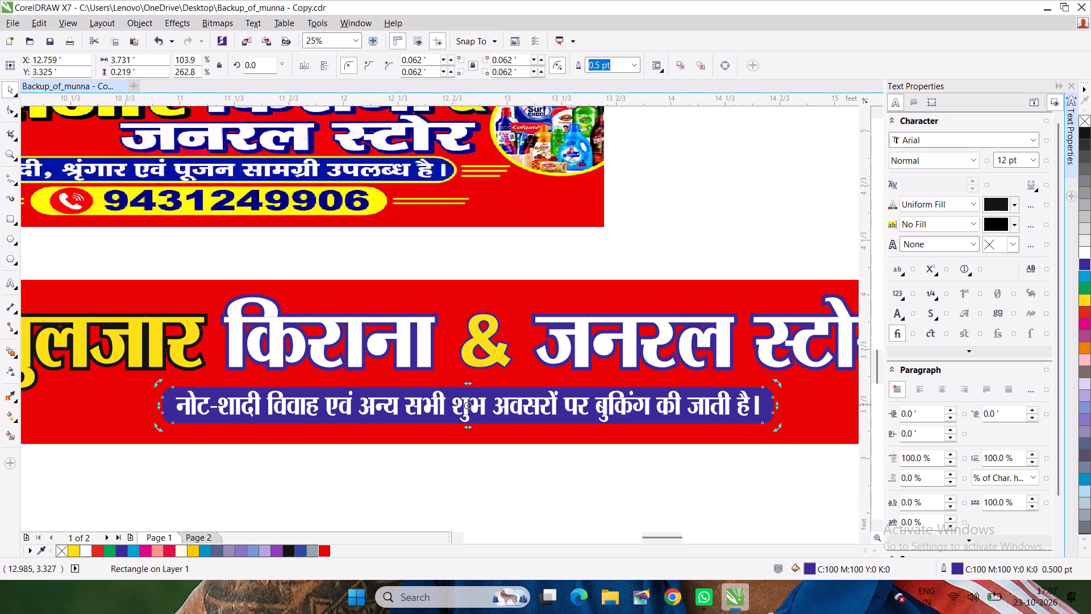
double_click(507, 405)
key(ctrl+a)
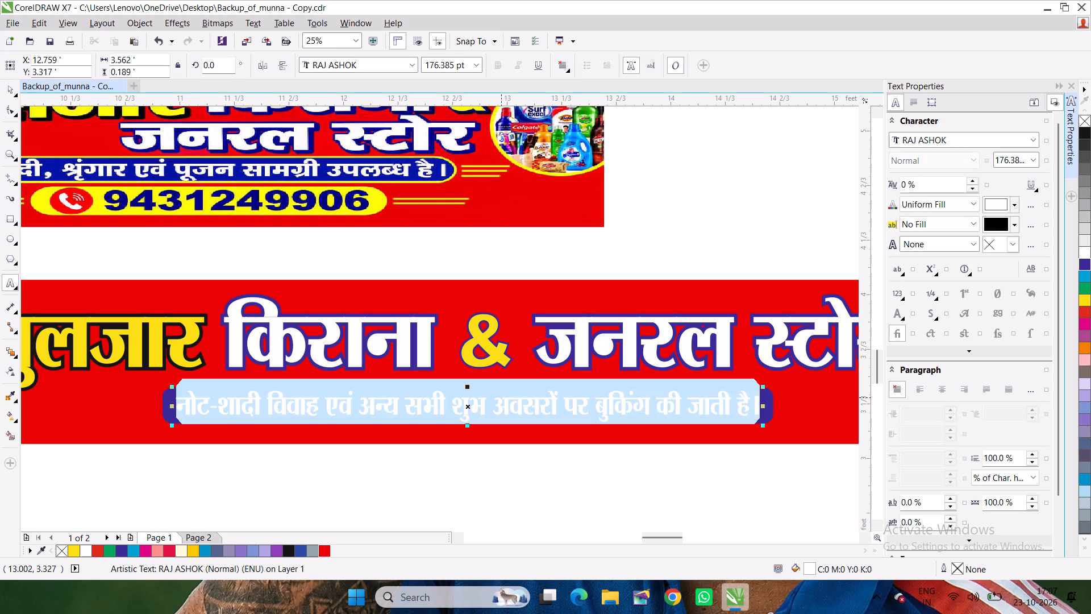
scroll(205, 316, down, 1)
scroll(216, 327, up, 1)
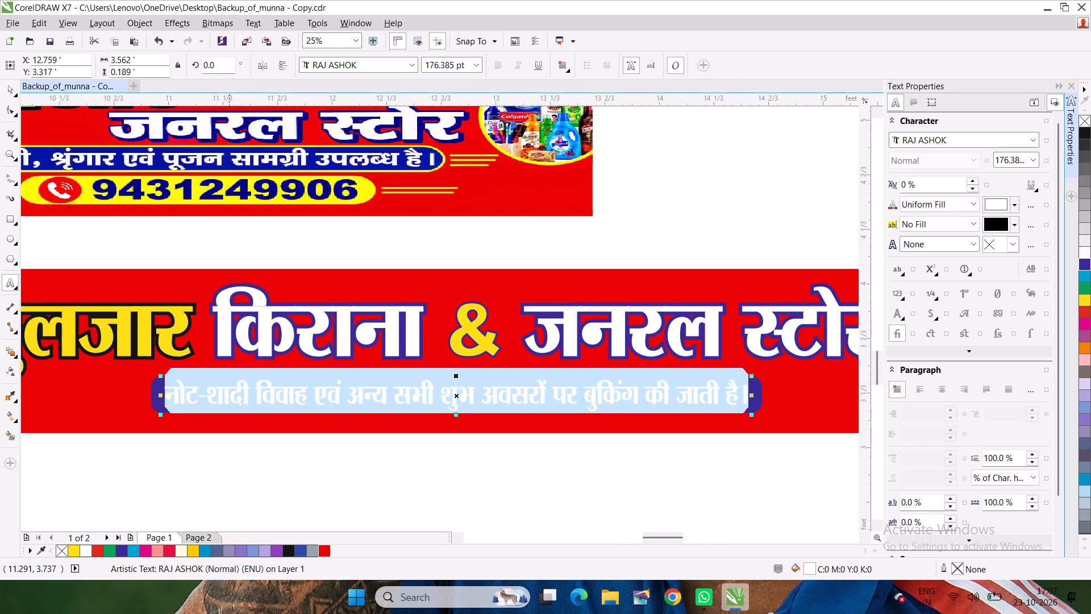
text('')
key(BackSpace)
key(BackSpace)
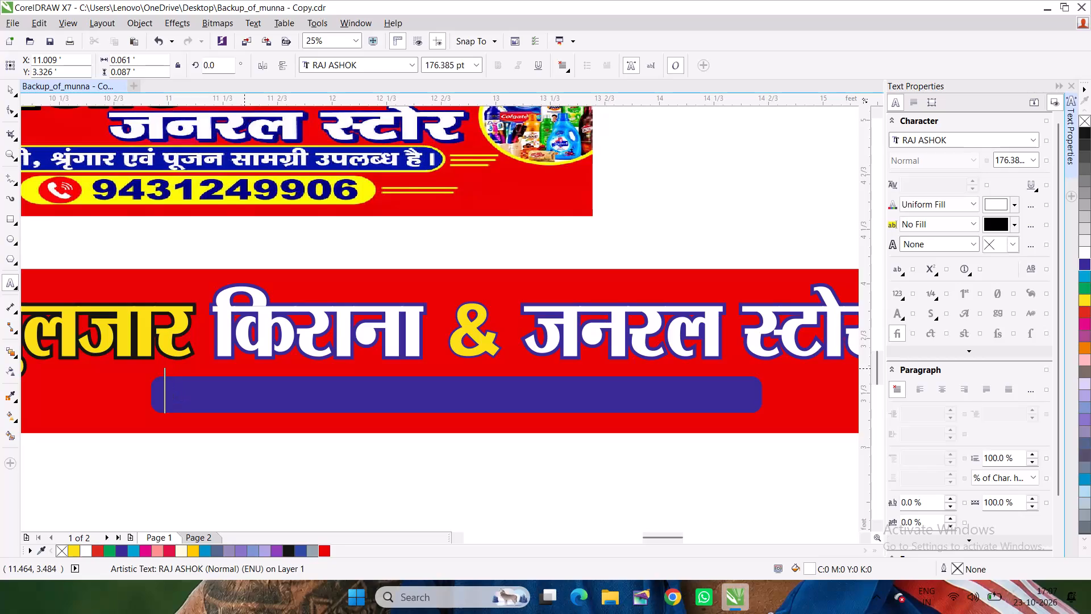
text("kknh)
key(space)
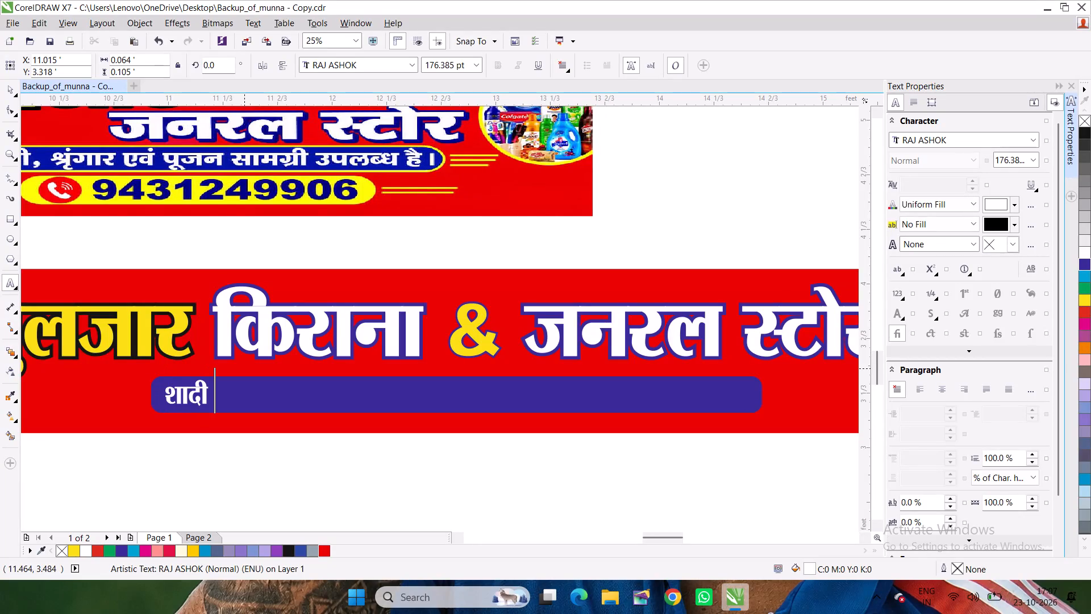
key(BackSpace)
key(bracketright)
key(shift+j)
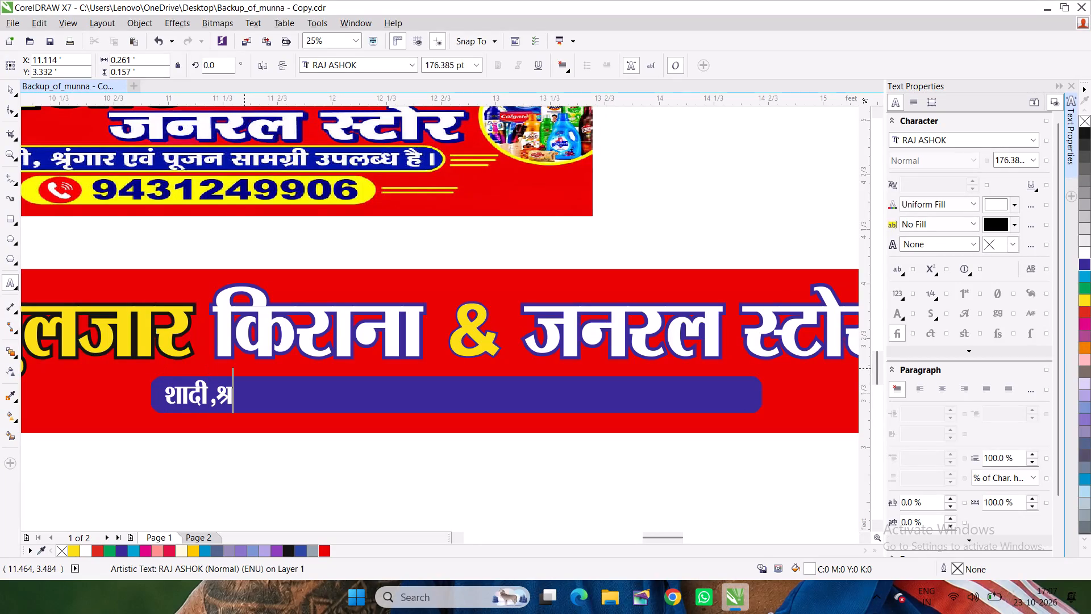
key(grave)
text(axkj)
key(space)
text(,oa iw)
key(y)
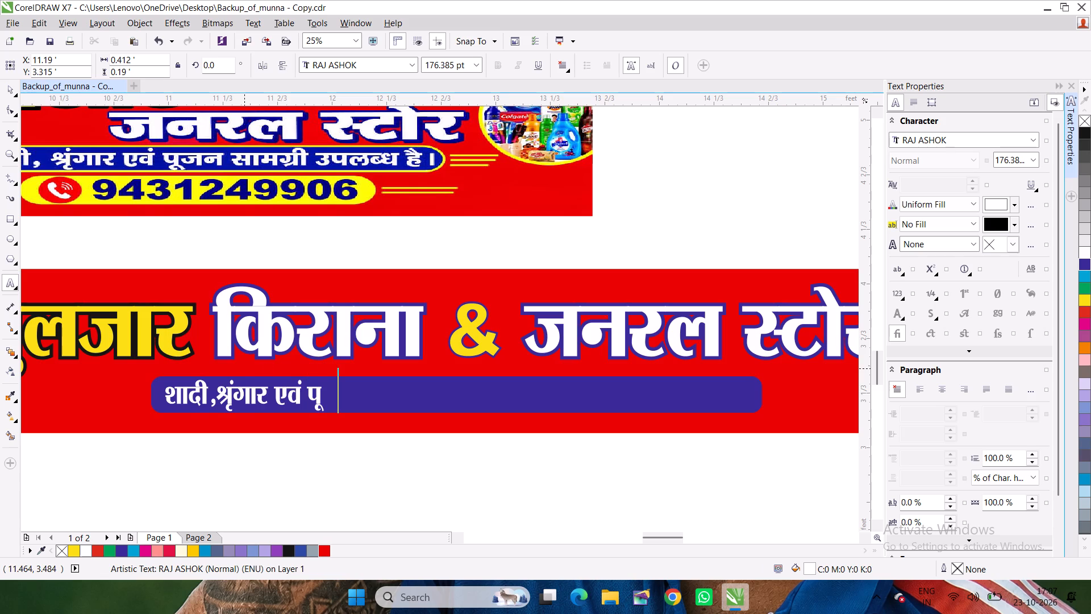
key(BackSpace)
text(tu)
key(space)
text(lk)
key(e)
text(xzh)
key(space)
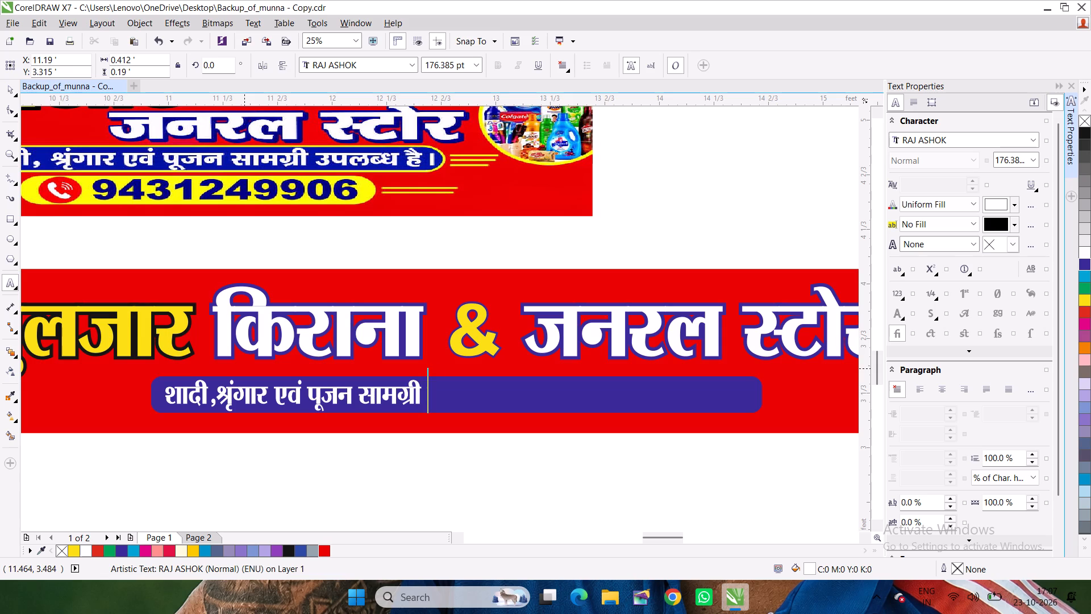
text(miy)
text(C/k gSA)
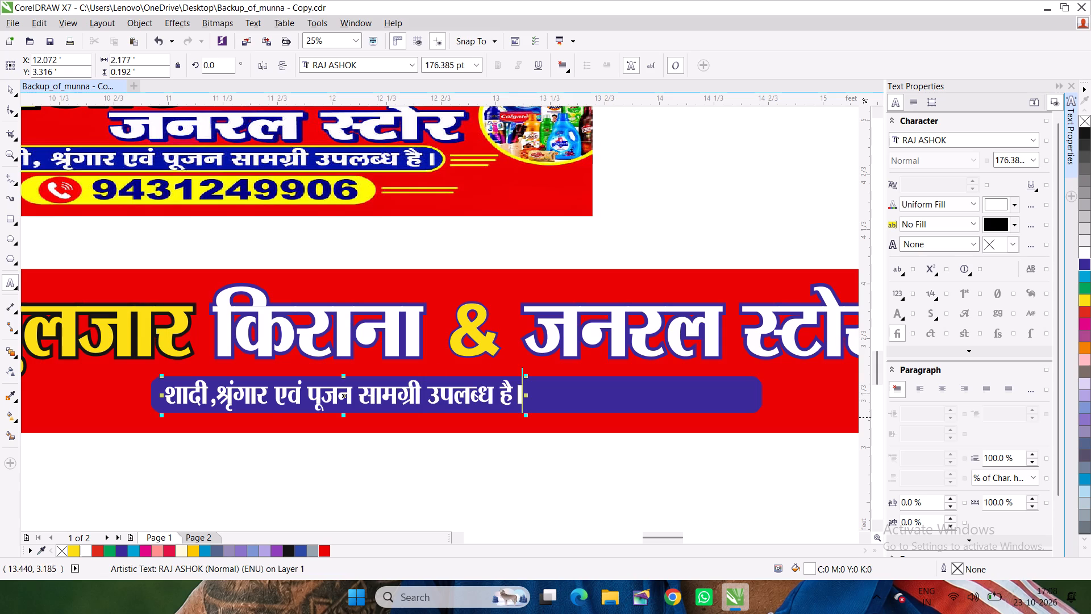
Stretch the tagline text horizontally to about 2.55 ft wide.
drag(526, 396, 574, 396)
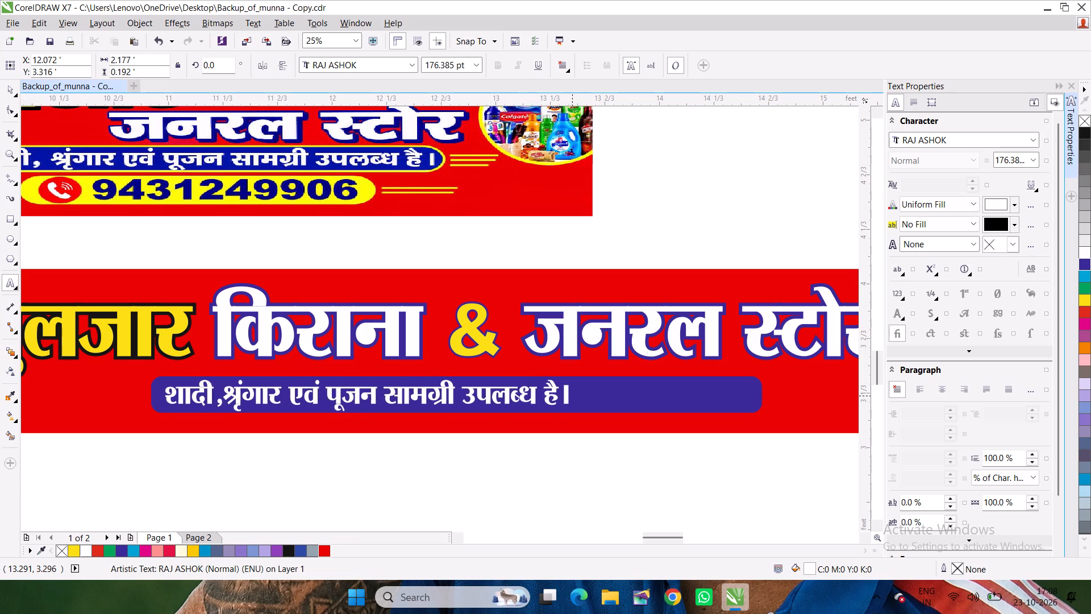
drag(574, 396, 586, 396)
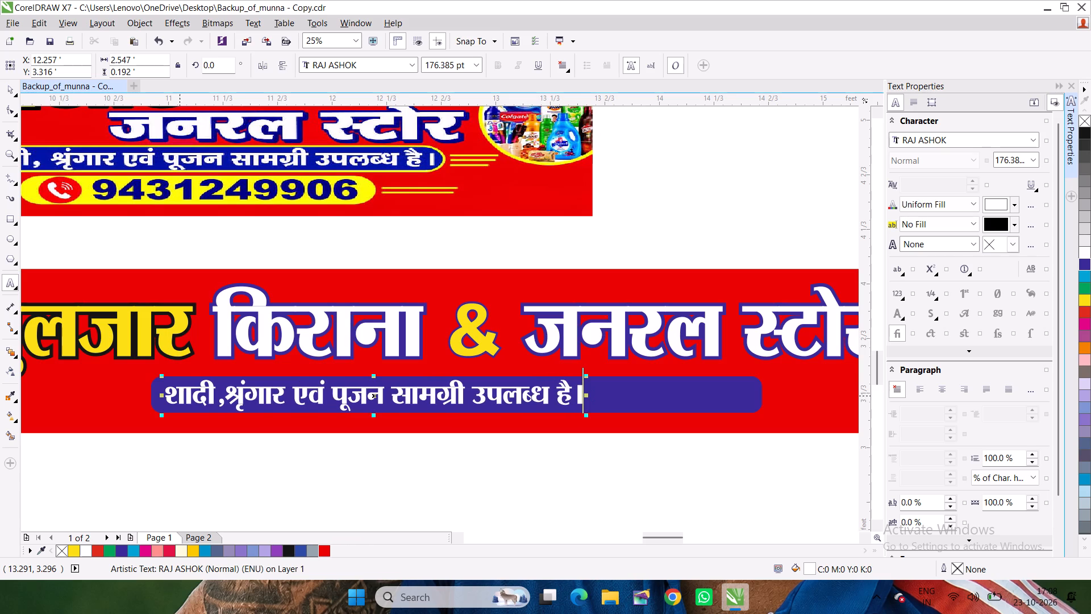
Insert "हमारे यहाँ" followed by a space before शादी at the start of the tagline.
click(166, 393)
text(gej)
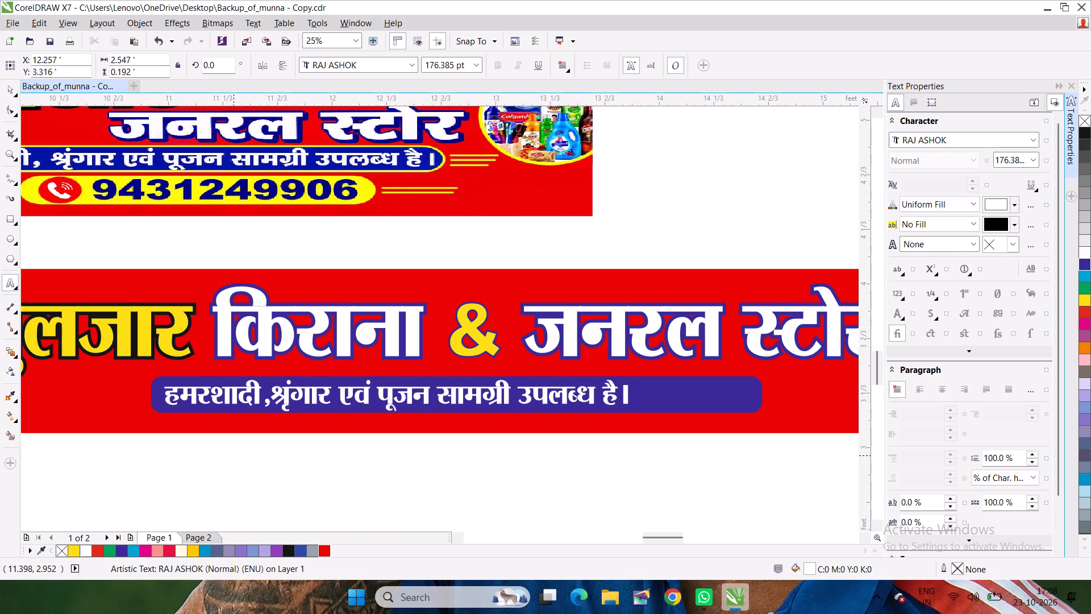
key(BackSpace)
text(kjs ;)
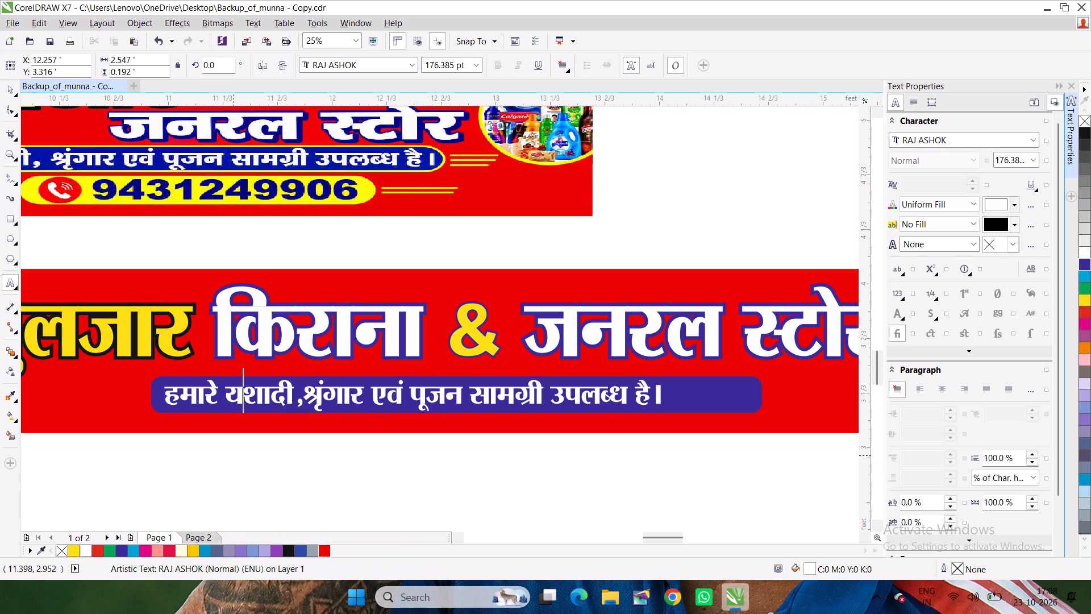
text(gk)
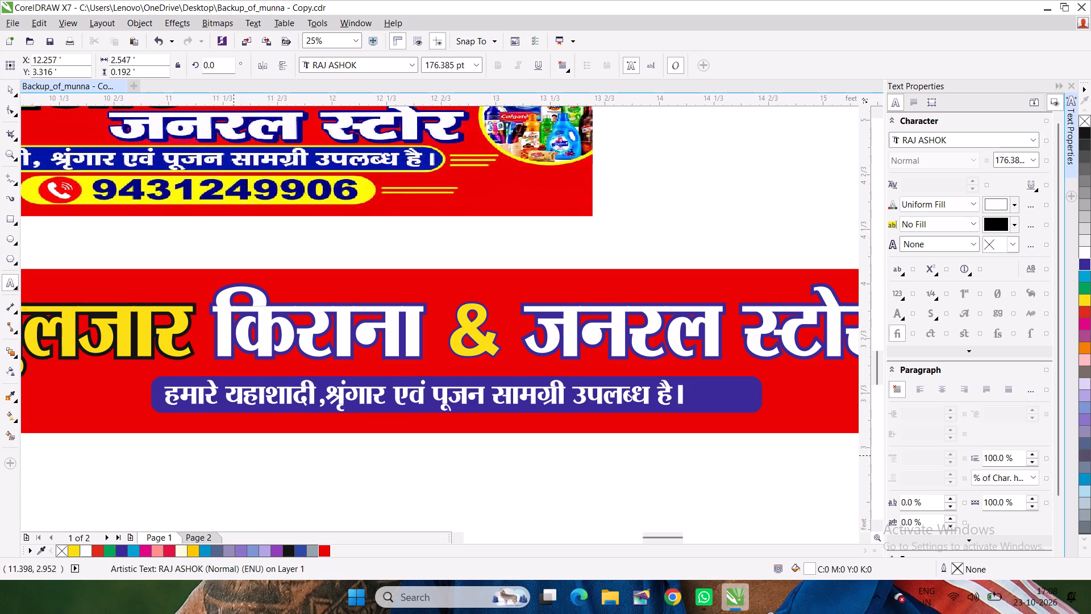
key(alt+1)
key(alt+7)
key(alt+3)
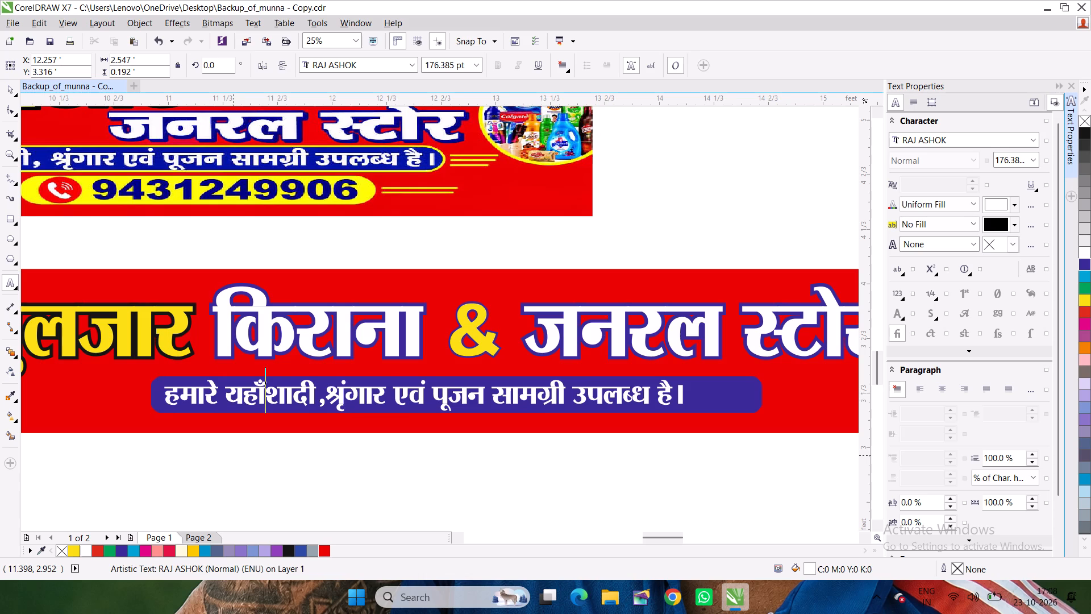
key(space)
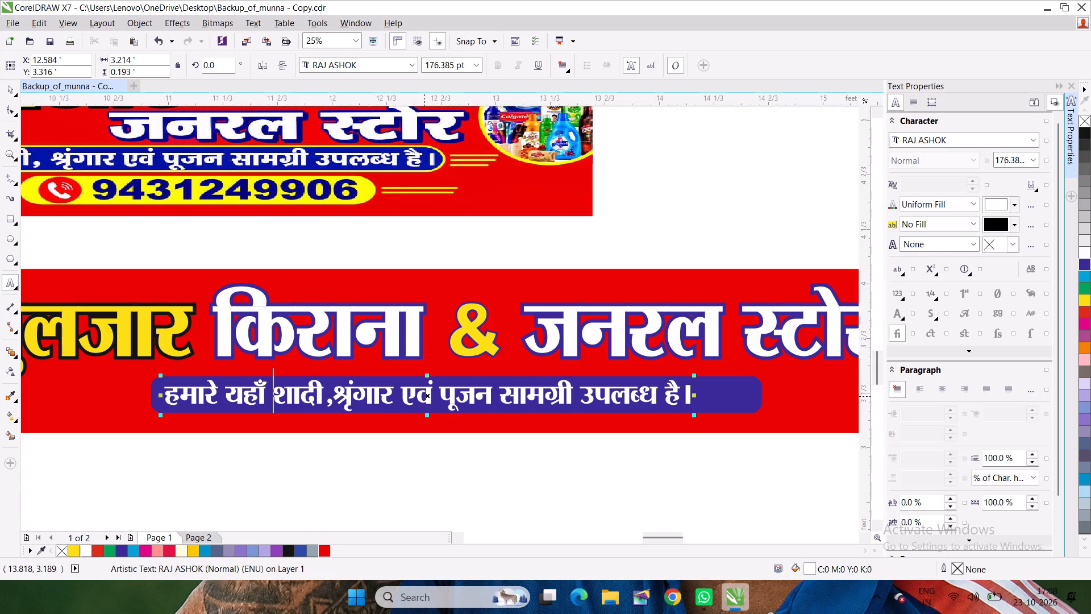
Centre the tagline text within the blue strip, at about X 12.76 ft and Y 3.32 ft.
drag(427, 395, 448, 397)
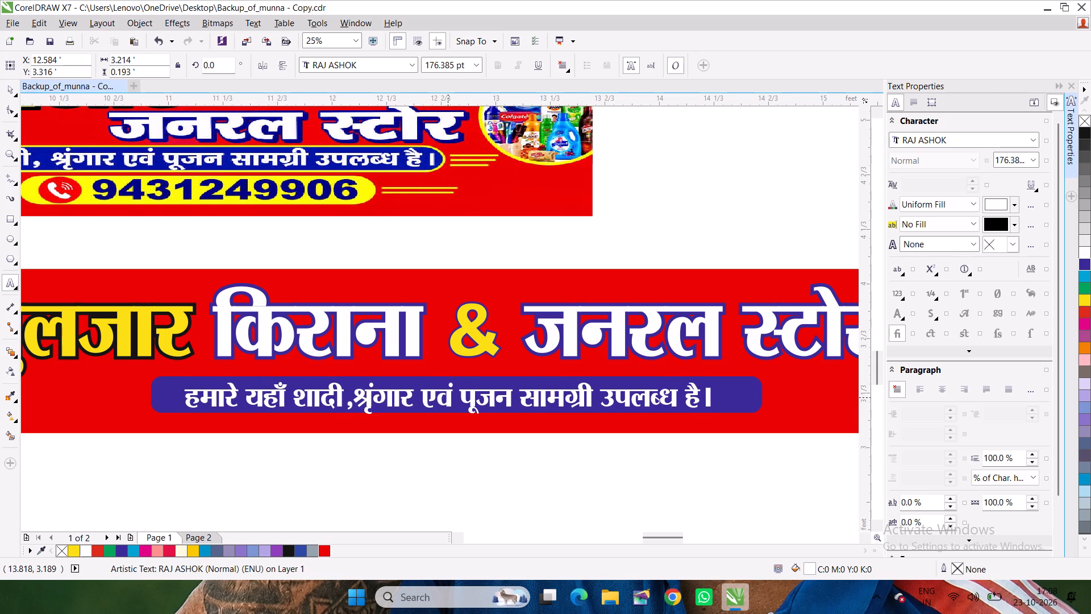
drag(448, 397, 453, 396)
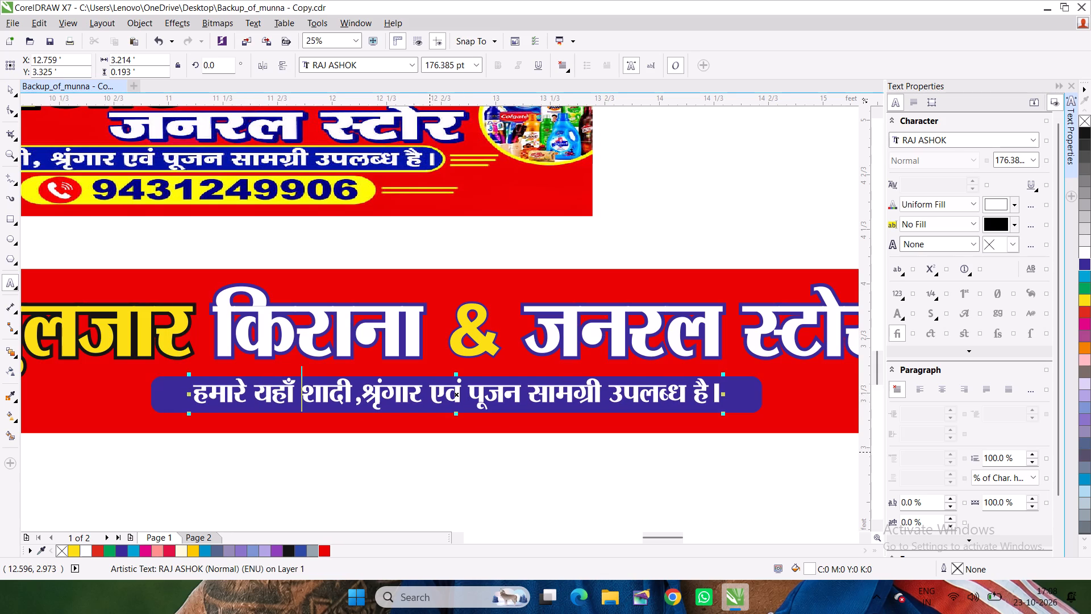
key(Down)
key(Down)
key(Down)
key(Down)
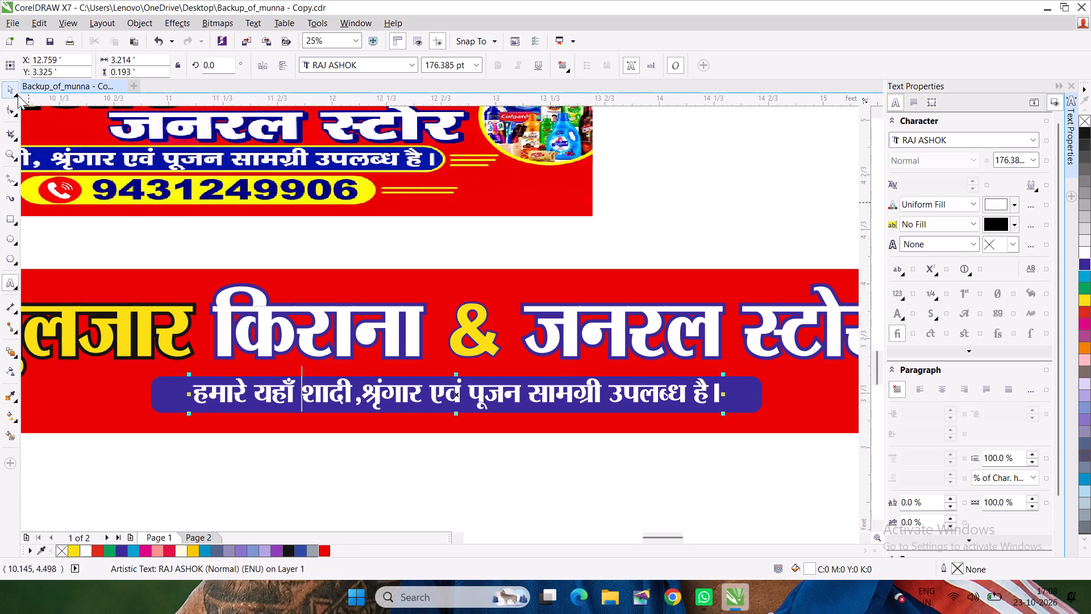
click(16, 93)
key(Down)
key(Down)
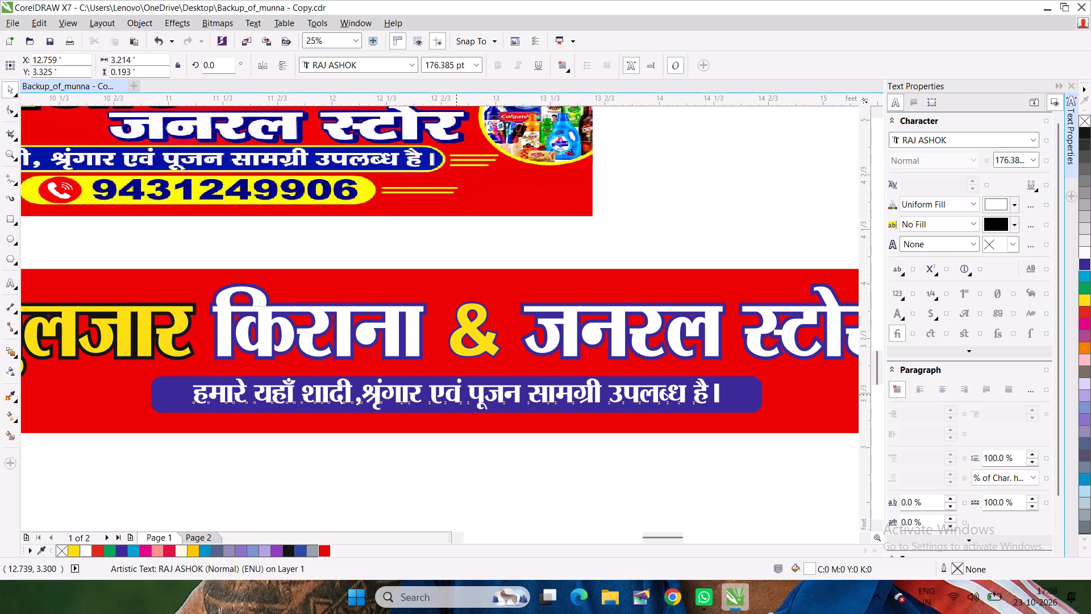
key(Down)
key(Down)
key(Down)
key(Down)
key(Down)
click(456, 474)
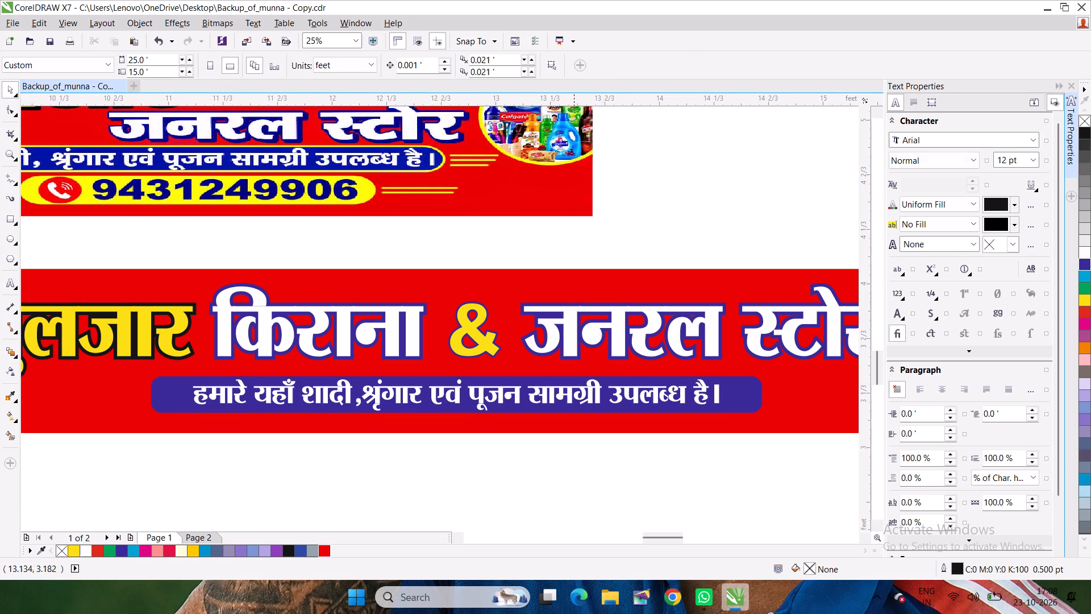
Shift the blue strip together with its tagline slightly left, to about X 12.71 ft.
drag(135, 457, 567, 394)
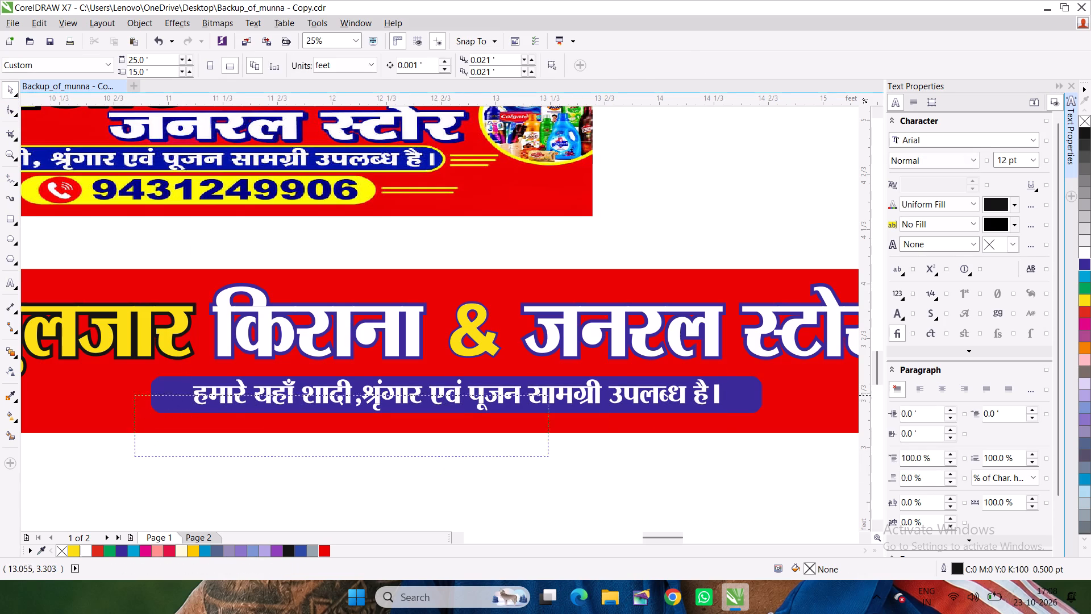
drag(567, 394, 786, 361)
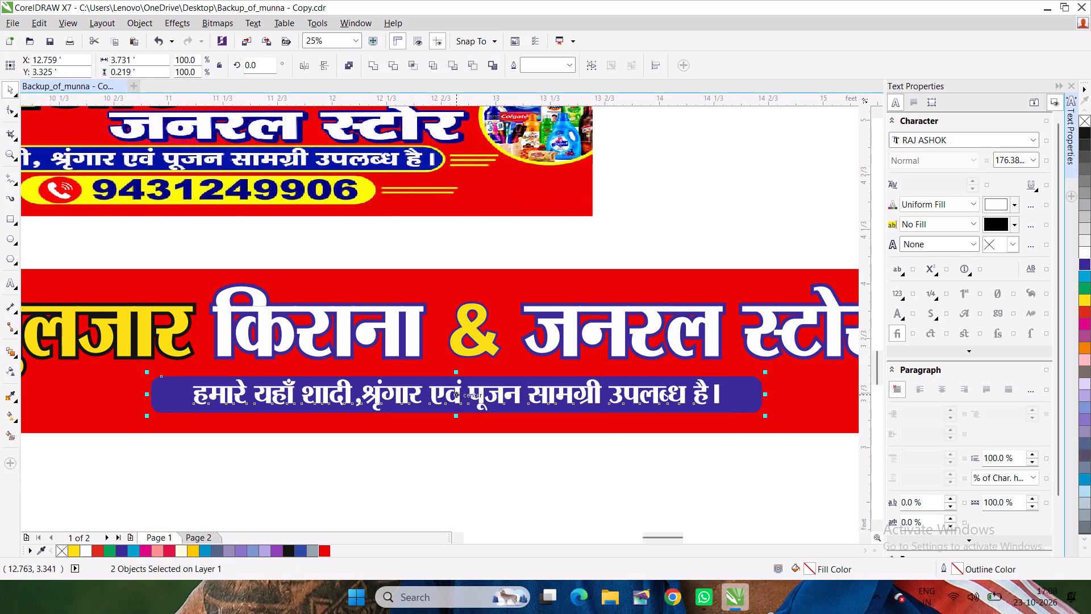
drag(458, 396, 446, 397)
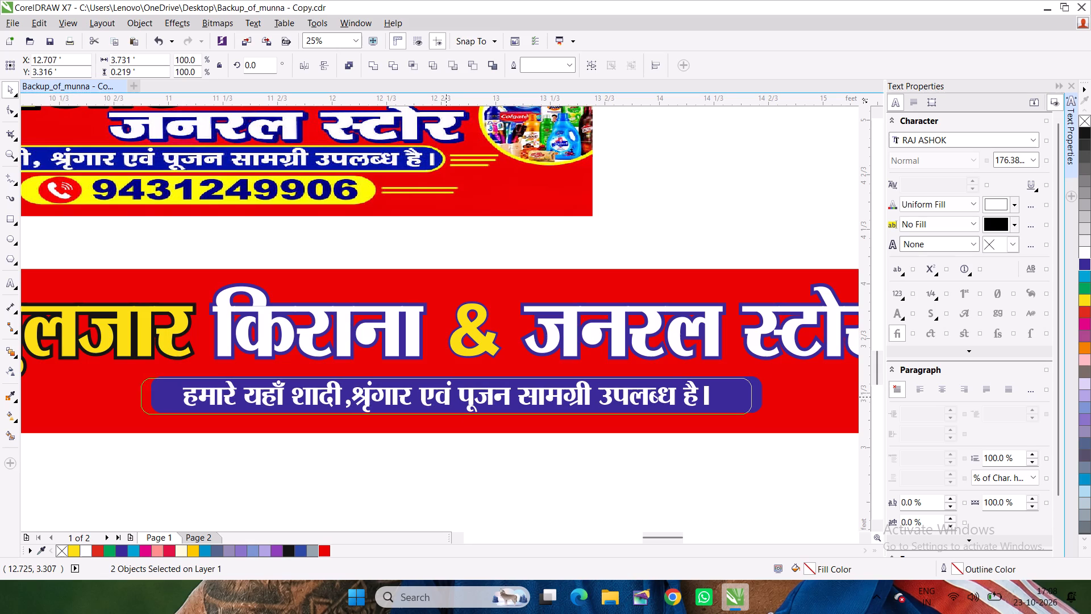
drag(446, 397, 448, 397)
scroll(407, 411, down, 1)
click(344, 455)
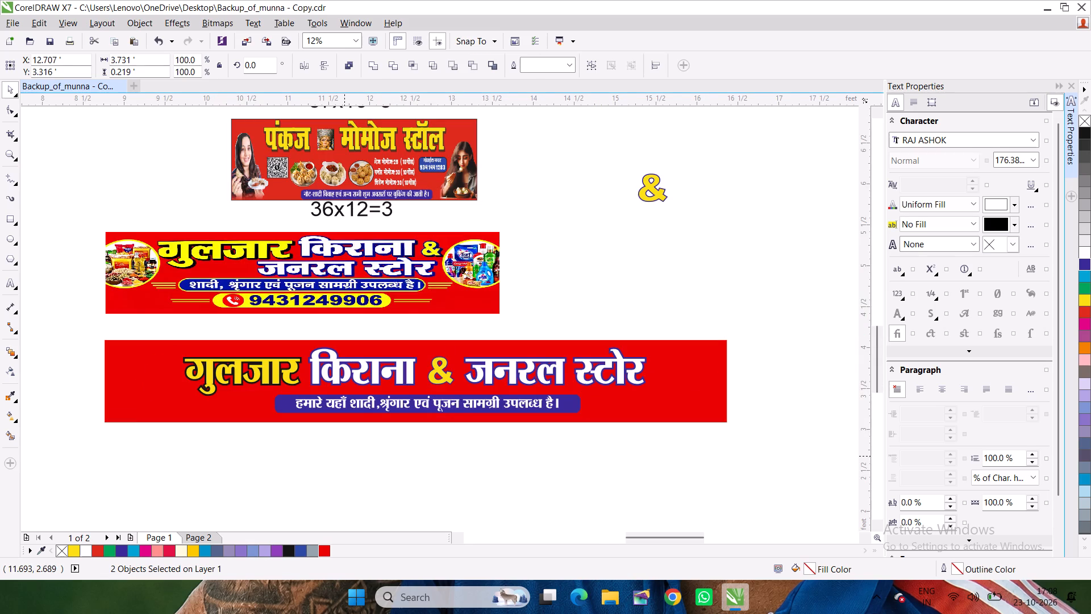
Move the strip and tagline down near the banner's bottom edge and slightly left, to about X 12.69 ft and Y 3.23 ft.
click(407, 405)
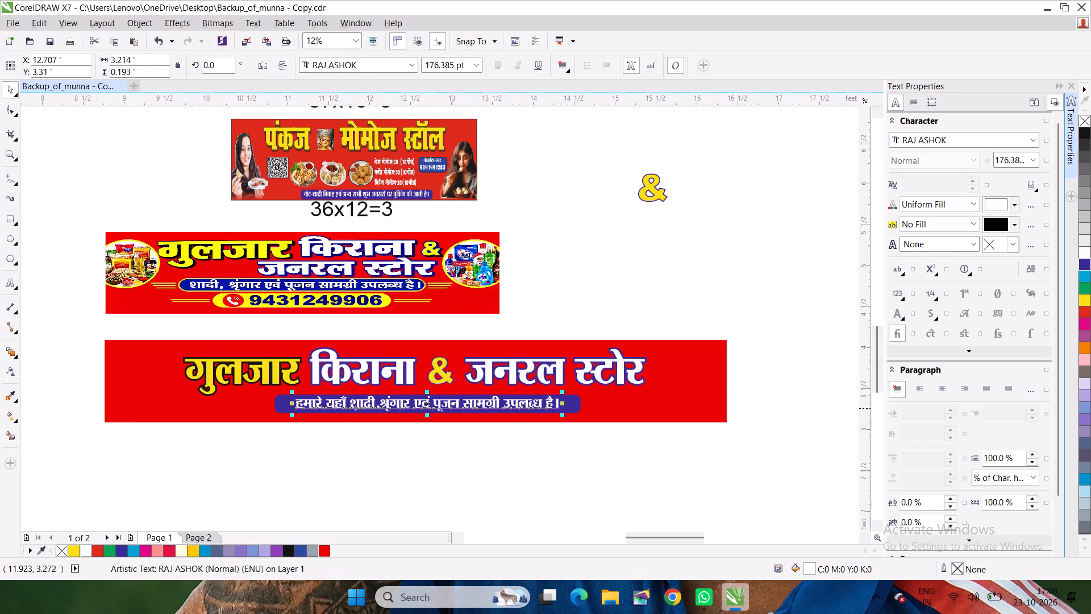
drag(259, 446, 590, 374)
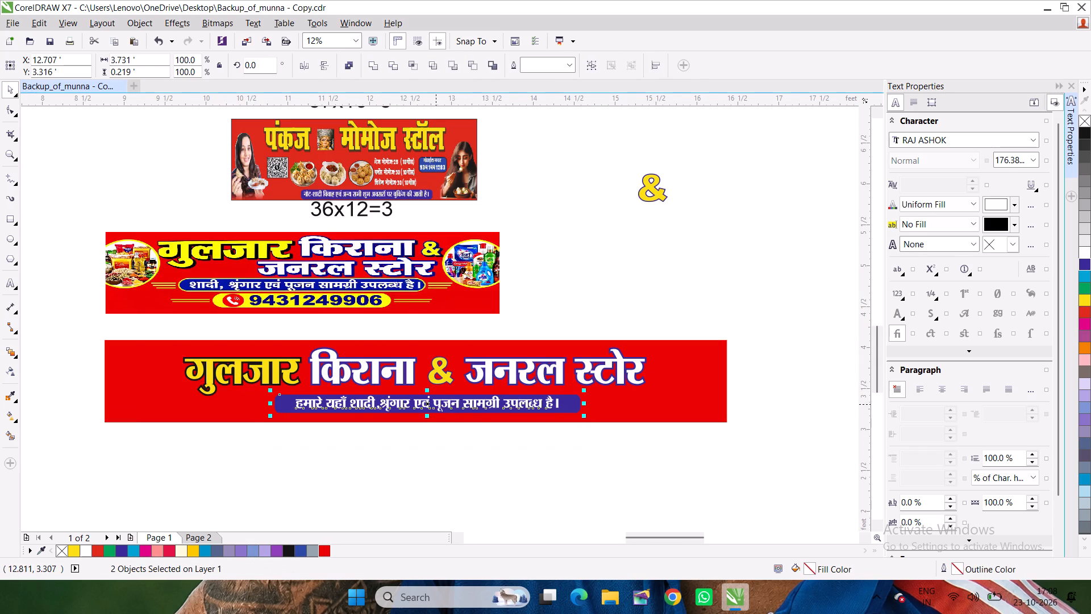
drag(428, 403, 427, 407)
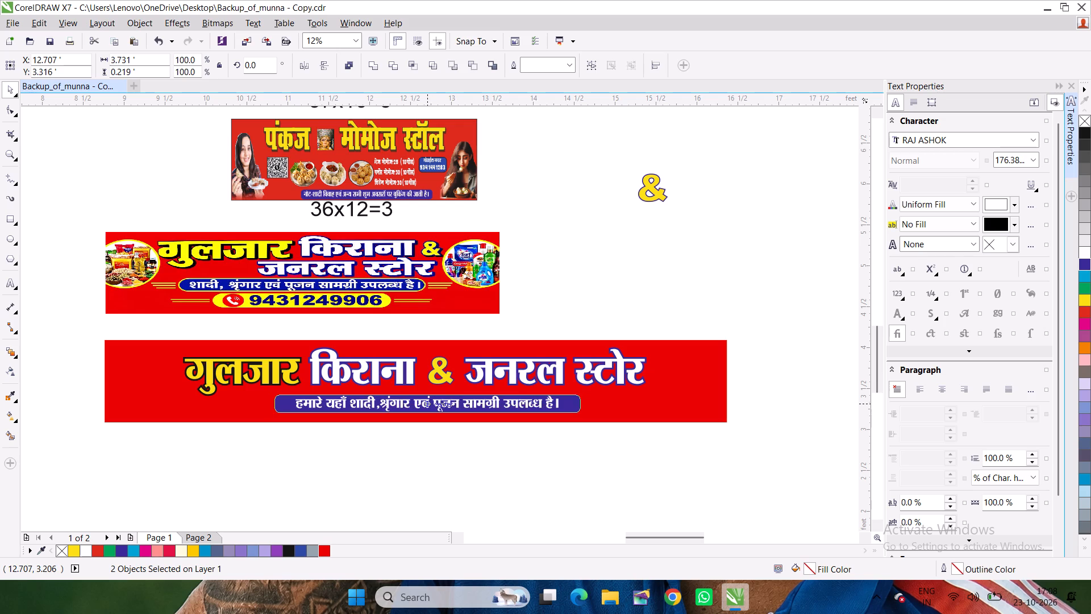
drag(427, 407, 424, 408)
key(Up)
key(Up)
key(Up)
key(Up)
key(Up)
key(Up)
key(Up)
key(Up)
key(Up)
key(Up)
key(Up)
key(Up)
key(Up)
key(Up)
key(Up)
key(Up)
key(Up)
key(Up)
key(Up)
key(Up)
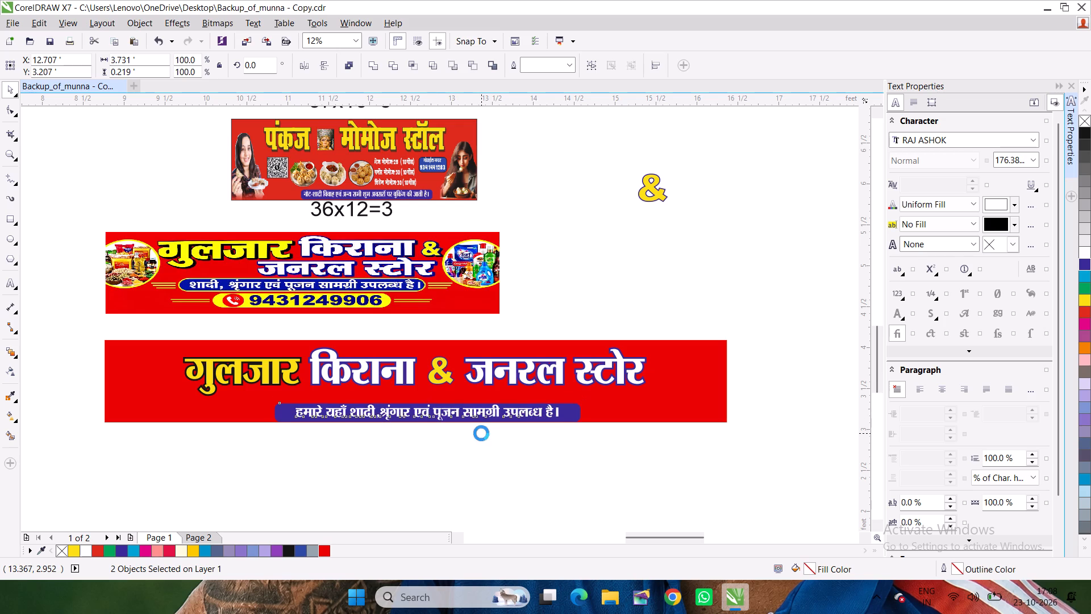
key(Left)
key(Left)
key(Left)
key(Left)
key(Left)
key(Left)
key(Left)
key(Left)
key(Left)
key(Left)
key(Left)
key(Left)
key(Left)
key(Left)
key(Left)
key(Left)
key(Left)
key(Left)
key(Left)
key(Left)
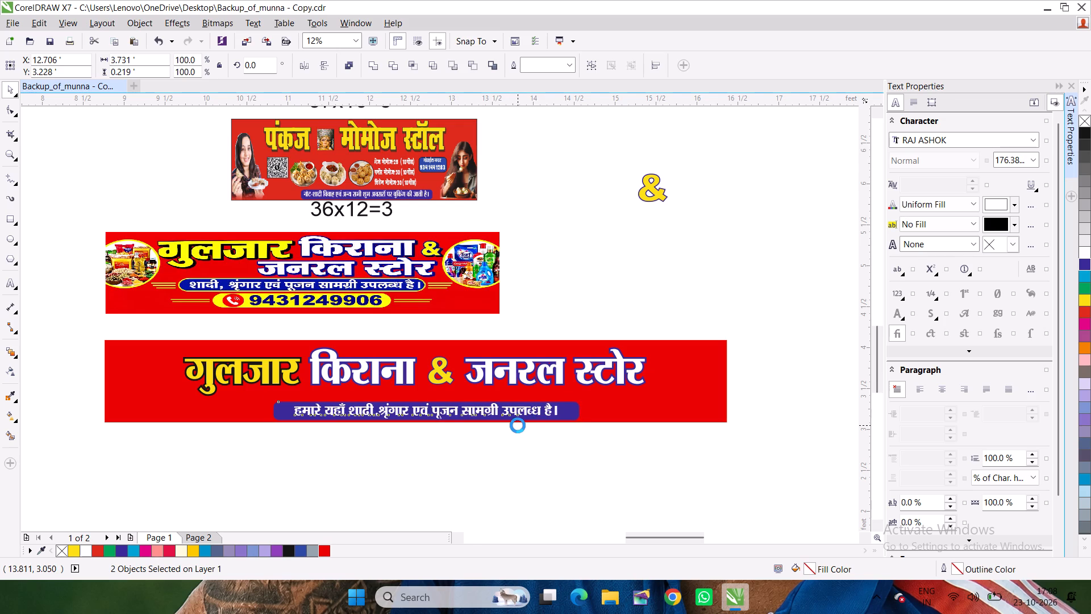
Enlarge the strip and tagline proportionally from the upper-right corner to about 3.87 ft wide.
drag(582, 396, 593, 392)
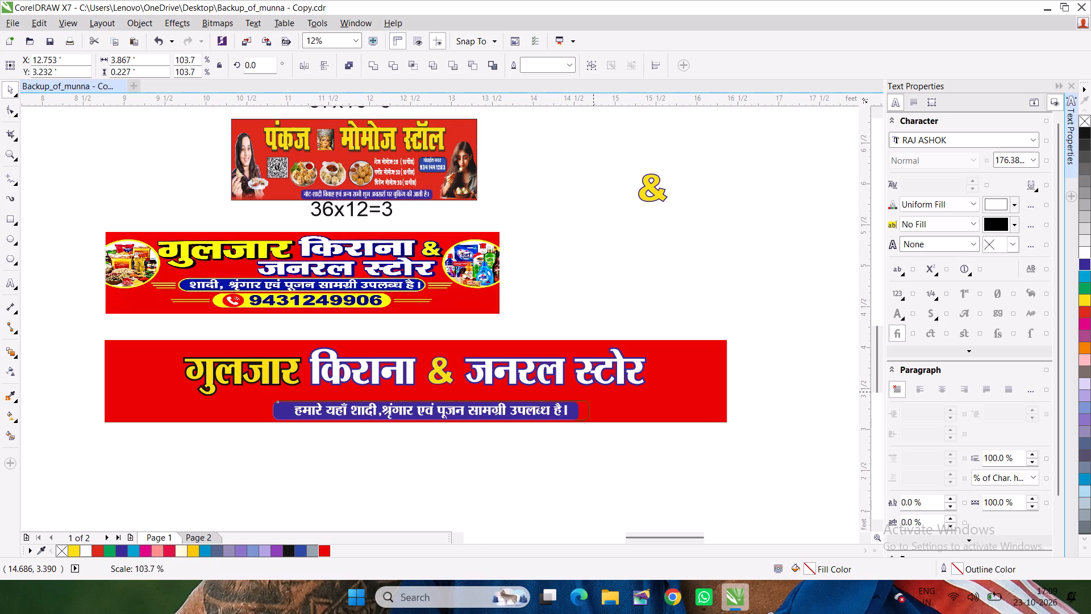
drag(593, 392, 594, 391)
click(583, 445)
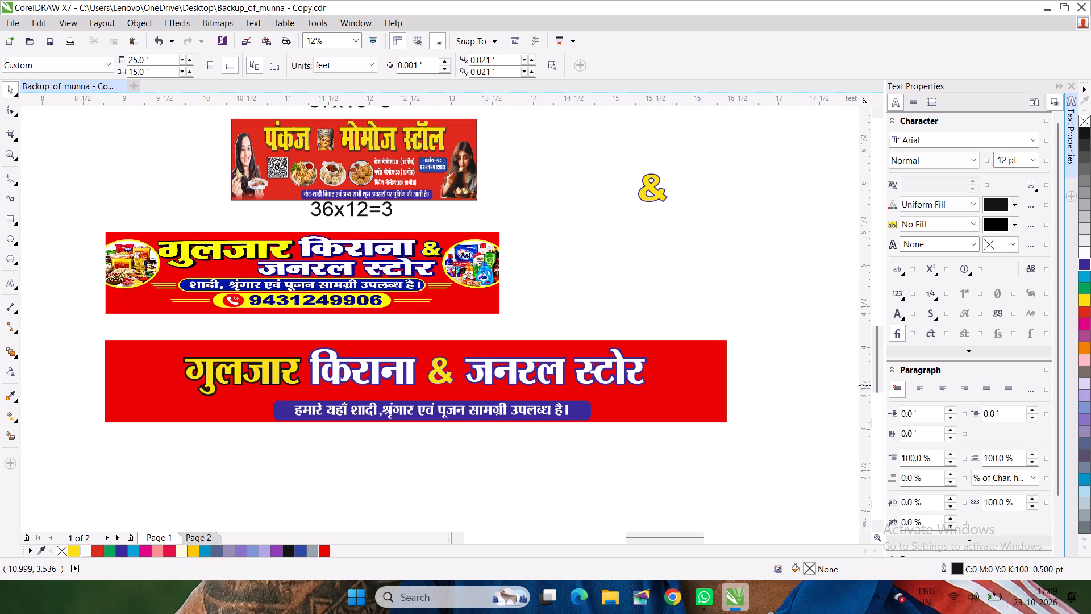
Switch to Chrome and search Google Images for "kirana saman png".
click(668, 588)
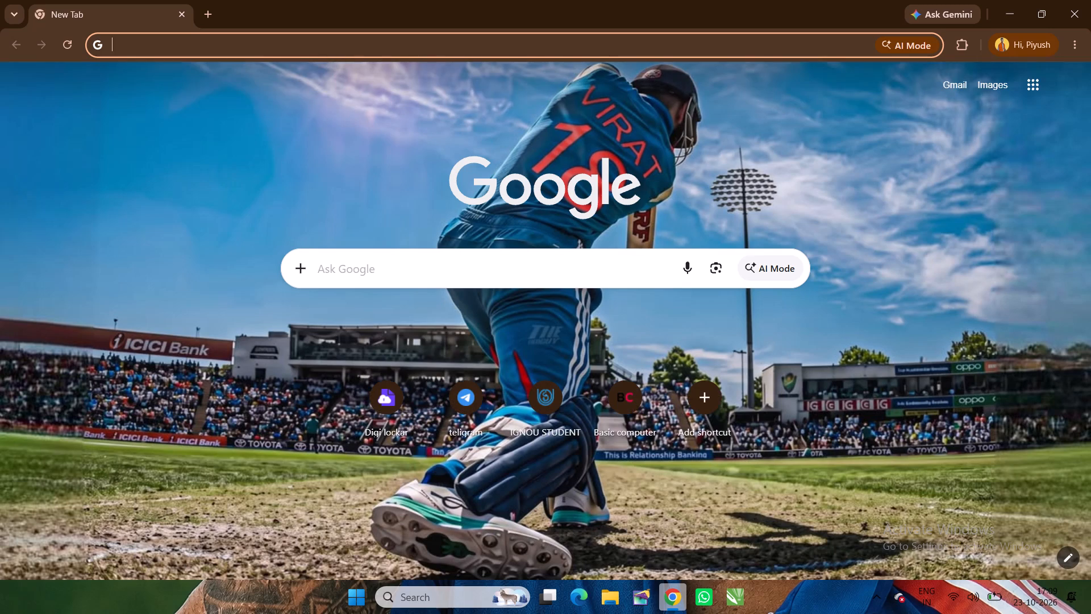
text(kira)
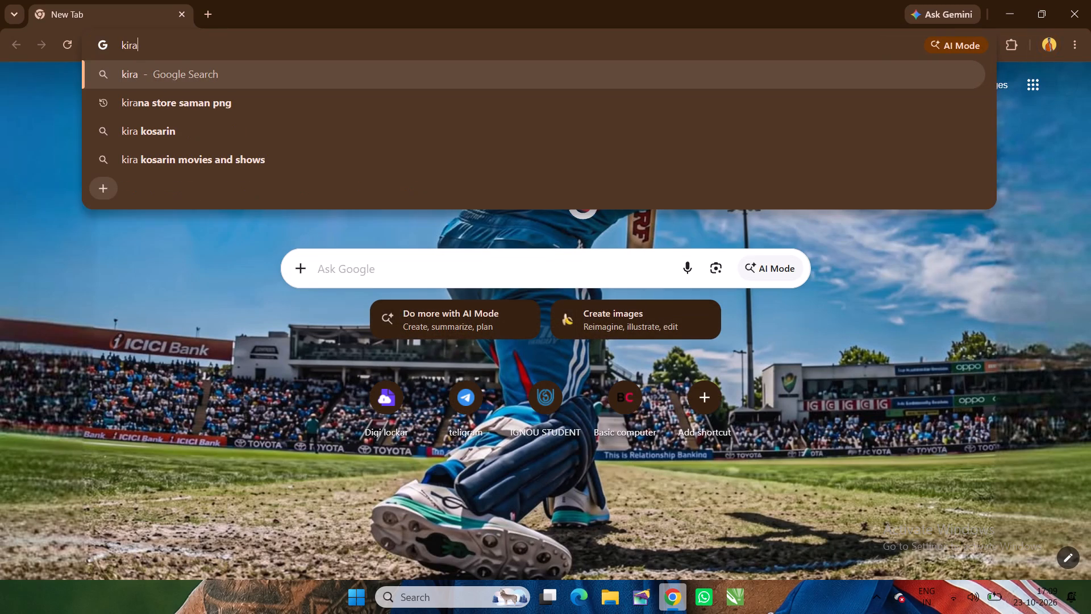
text(na)
key(space)
text(saman png)
key(Return)
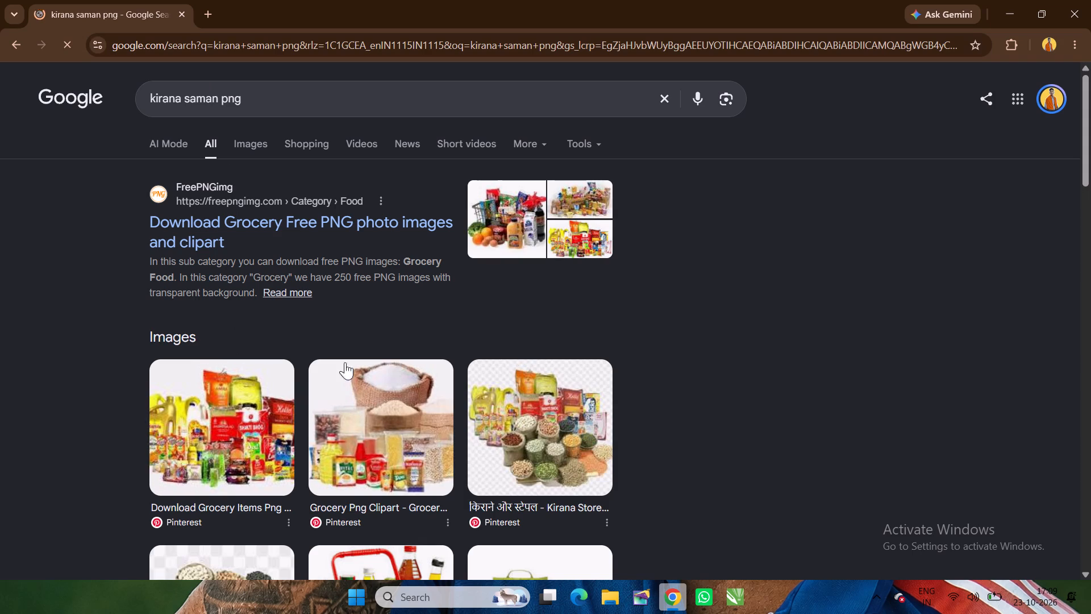
click(255, 144)
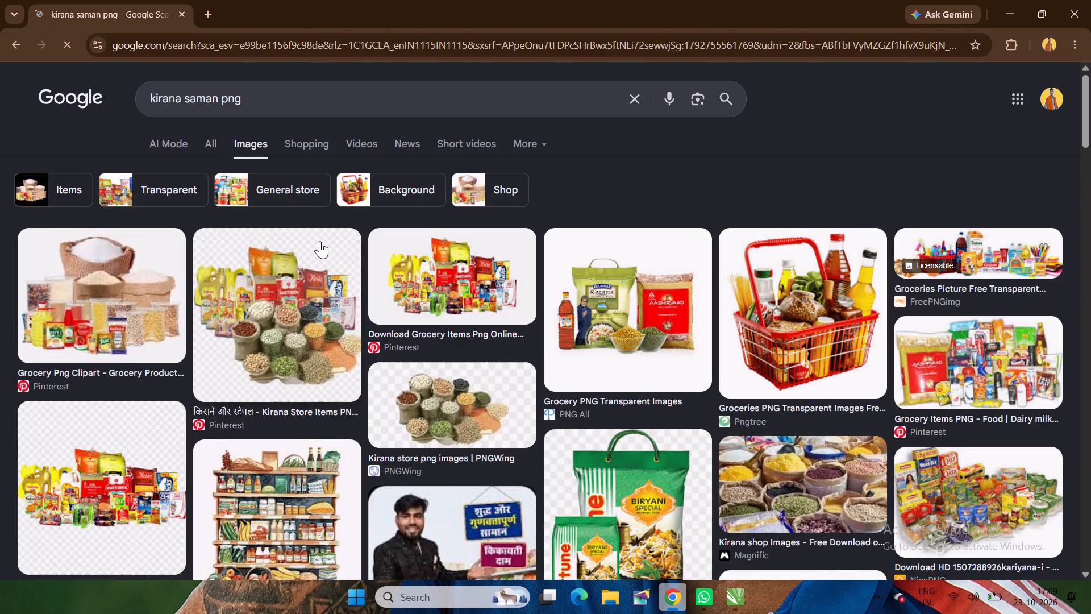
Save the Kirana Store Items image with packaged groceries and sacks of pulses to the Desktop as a JPG.
scroll(338, 284, down, 1)
click(307, 251)
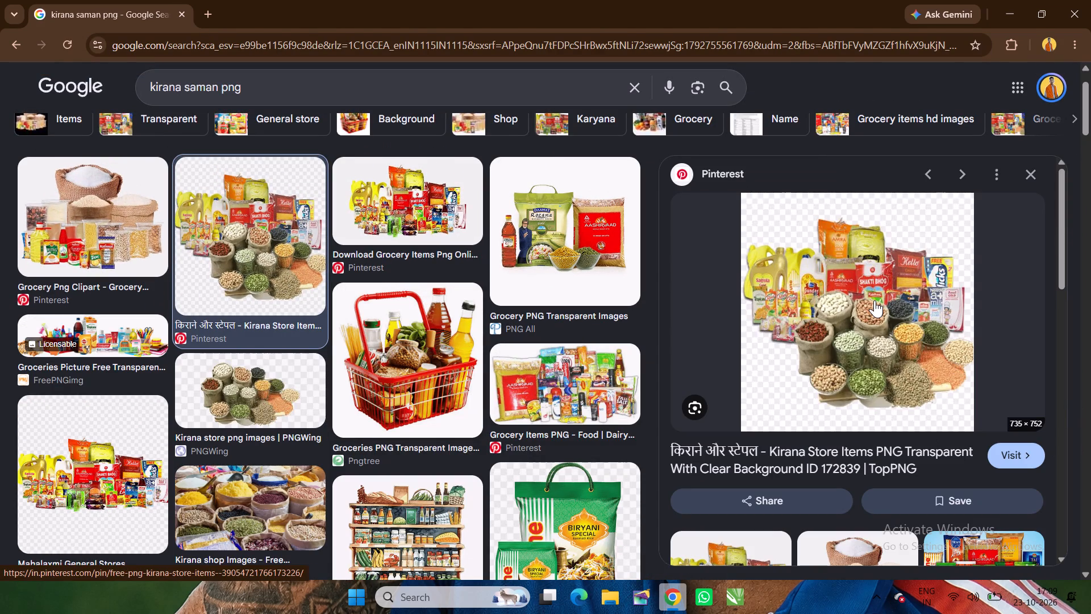
right_click(875, 300)
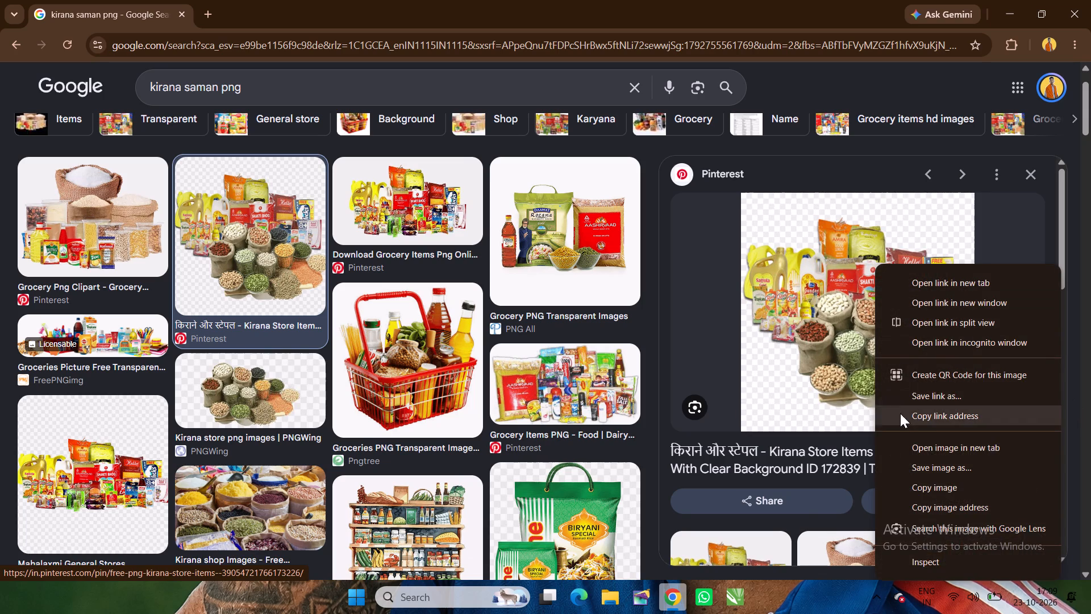
click(909, 473)
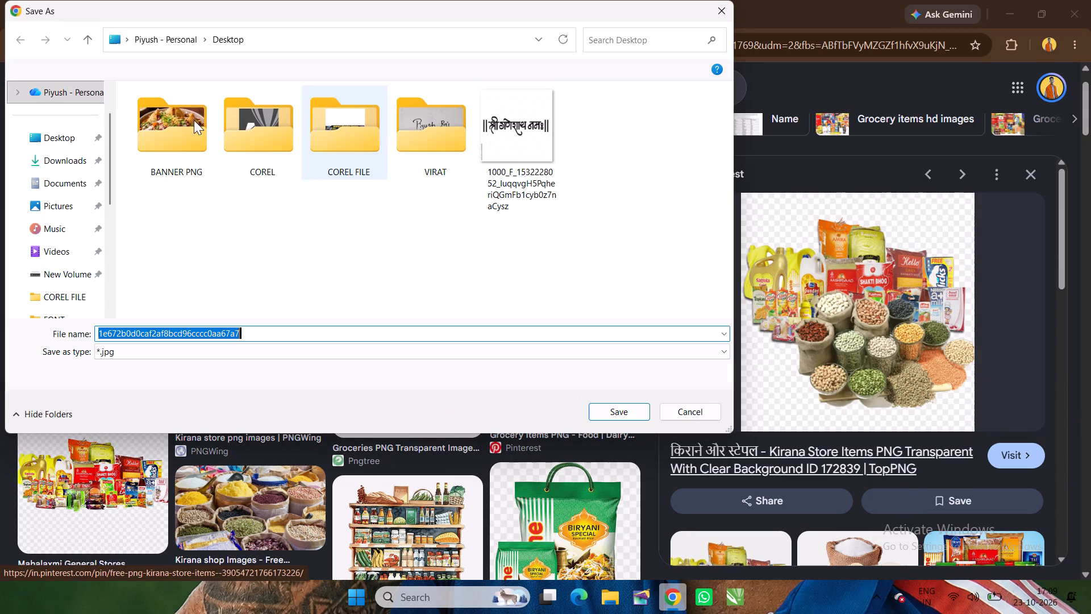
click(85, 148)
click(614, 413)
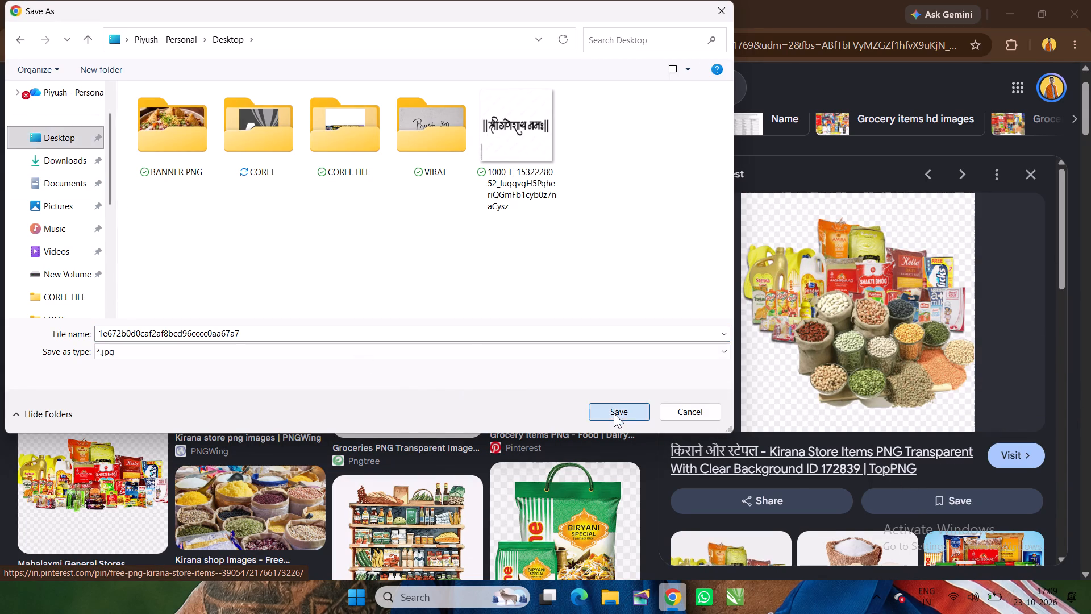
Search for "remove bg" in a new browser tab and open the remove.bg website.
click(207, 16)
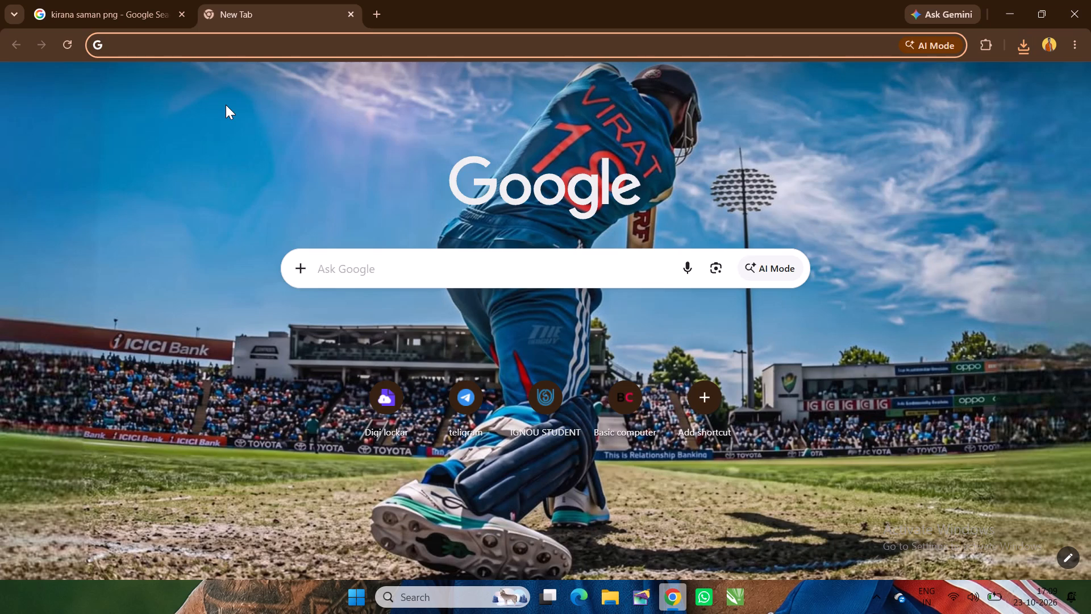
text(remi)
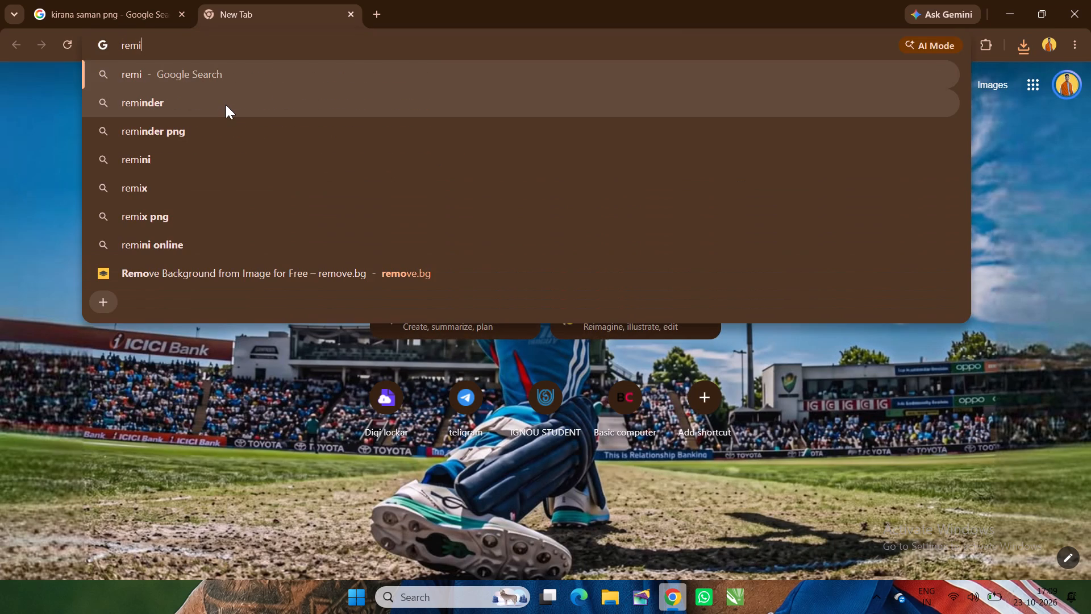
key(BackSpace)
key(Return)
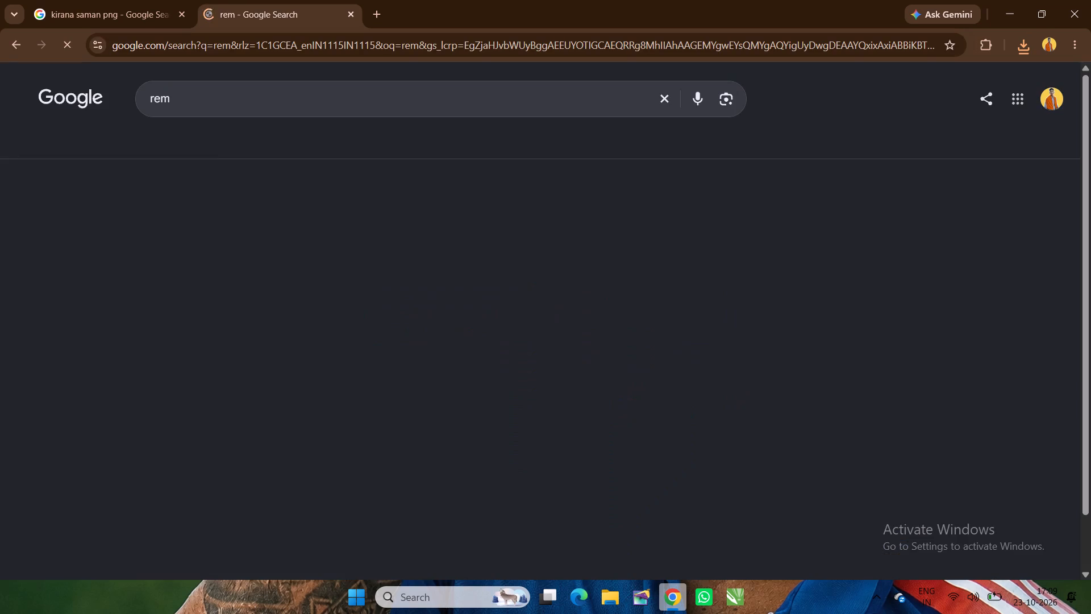
click(205, 96)
text(ove bg)
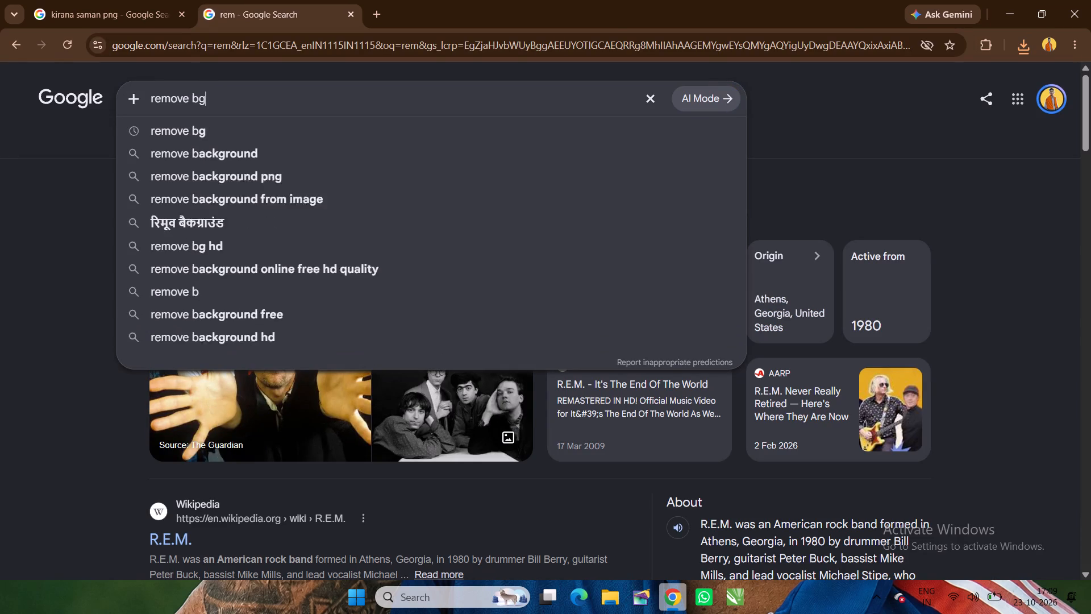
key(Return)
click(215, 227)
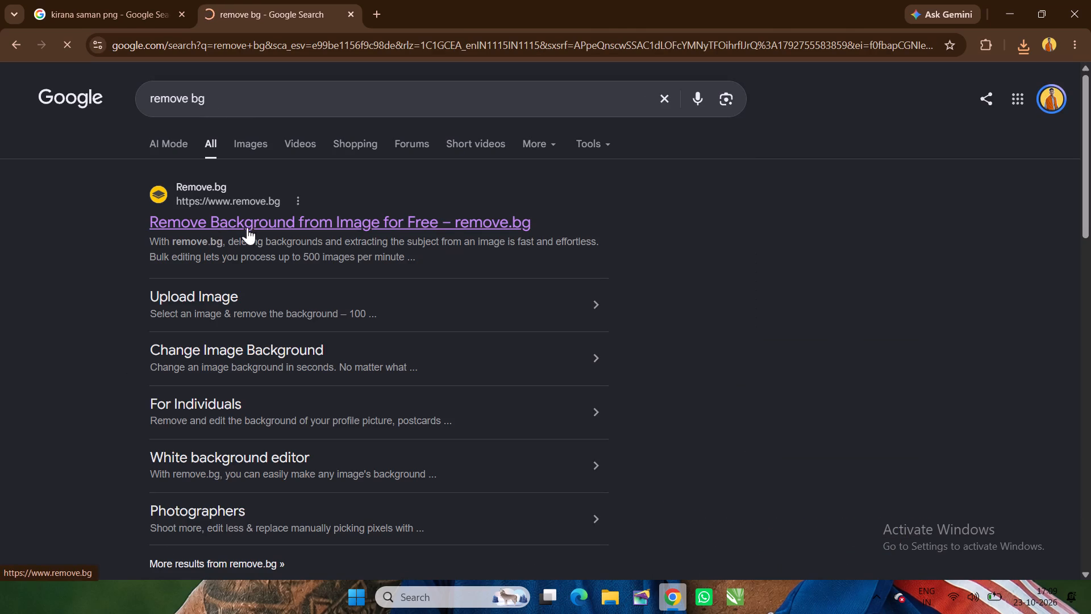
Upload the saved grocery image to remove.bg and download the free 494 x 505 preview cutout.
click(673, 421)
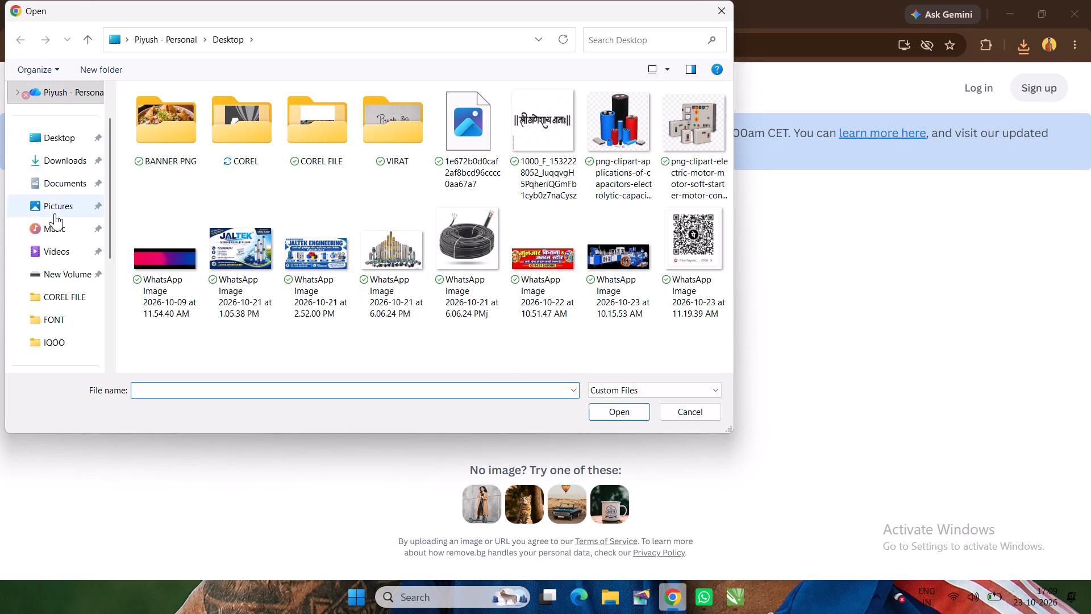
double_click(470, 118)
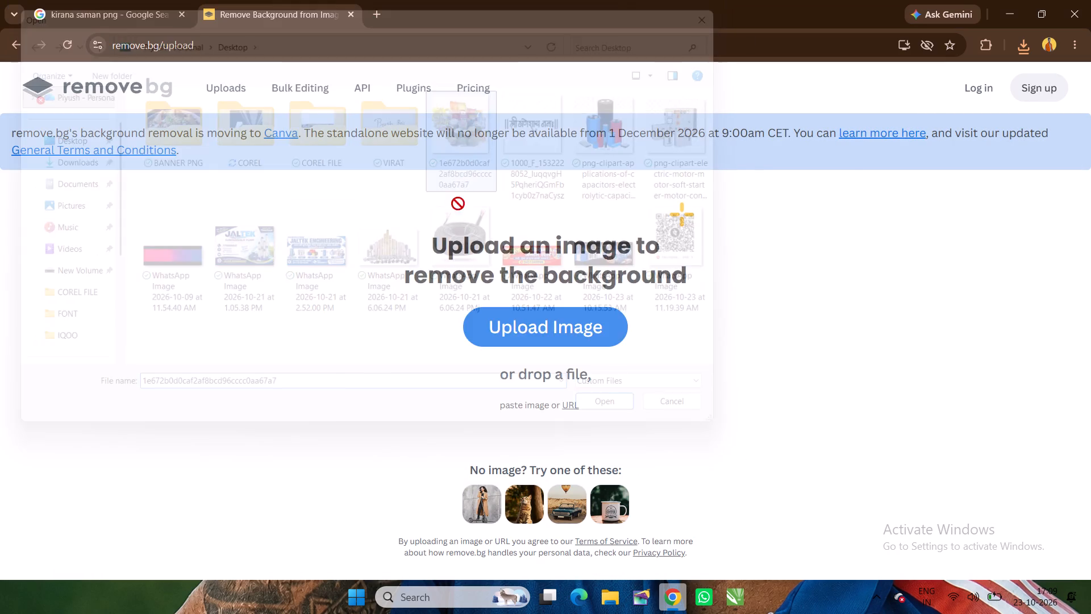
scroll(664, 292, down, 2)
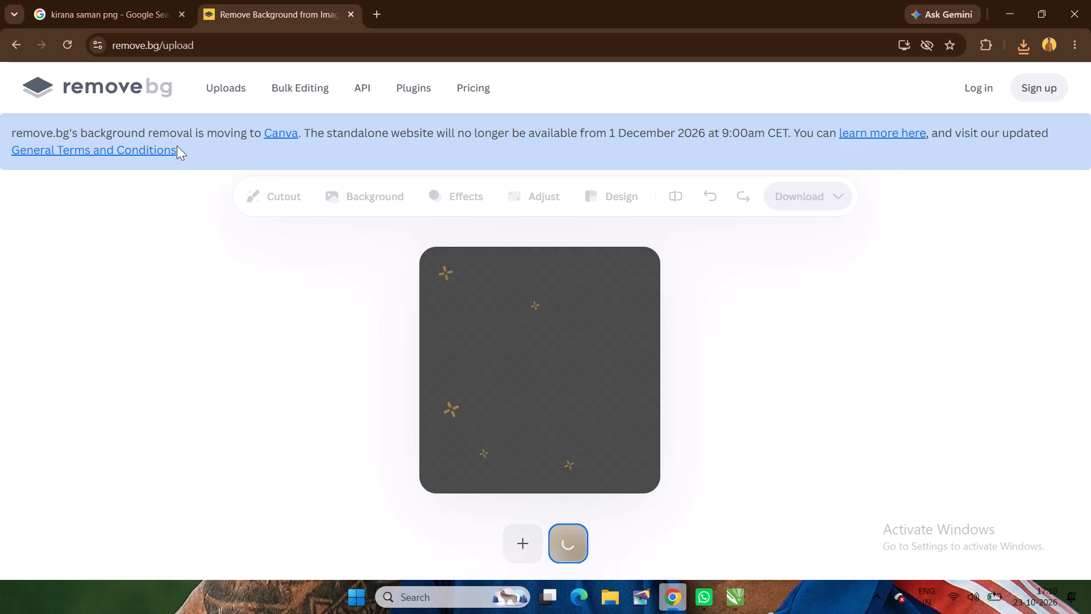
click(122, 25)
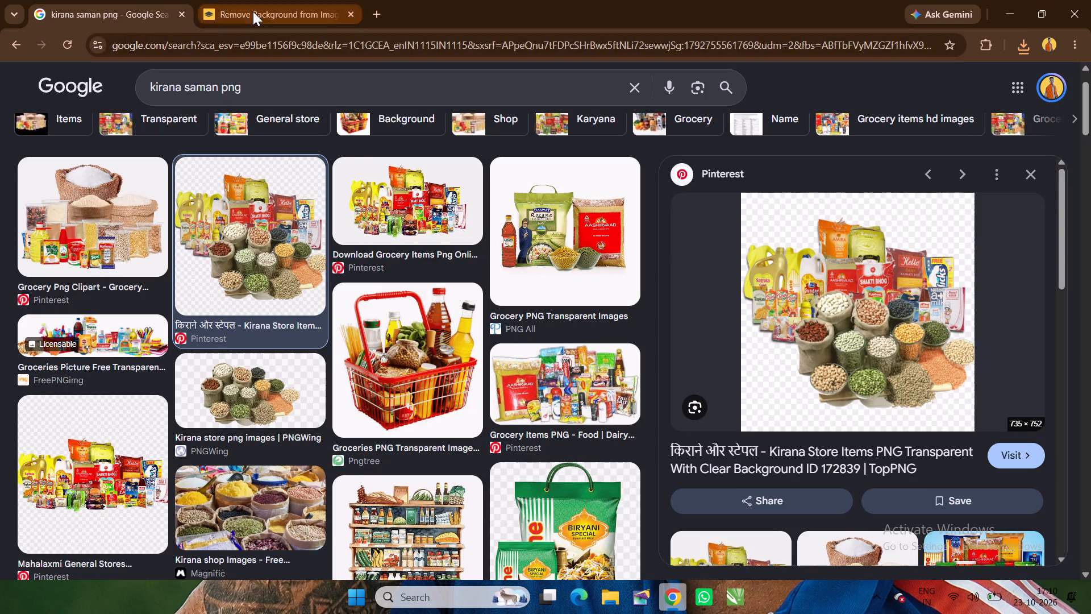
click(253, 11)
click(130, 21)
click(266, 24)
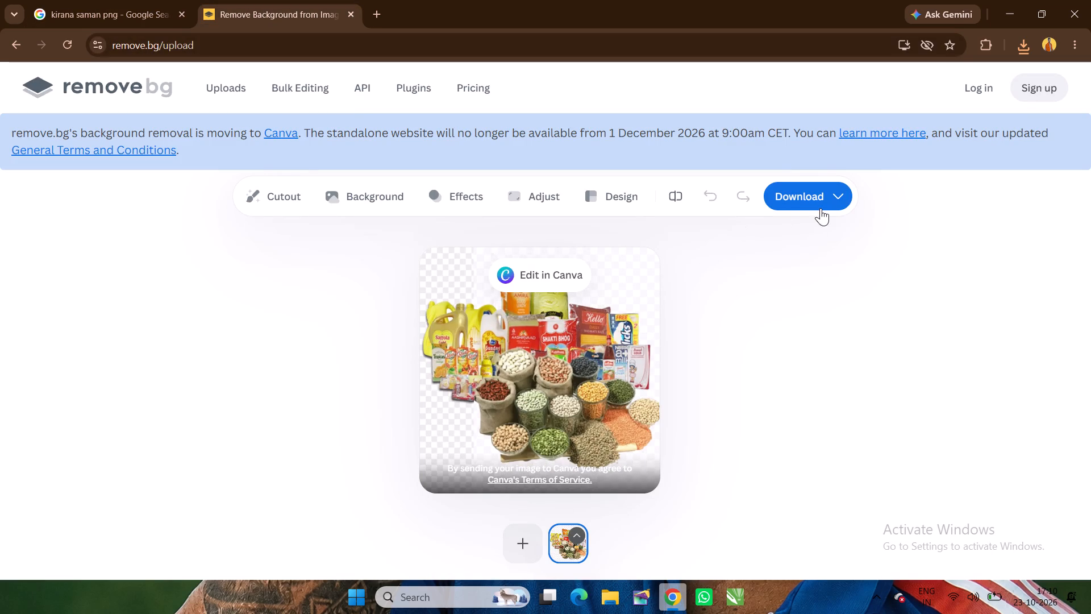
click(837, 201)
click(792, 232)
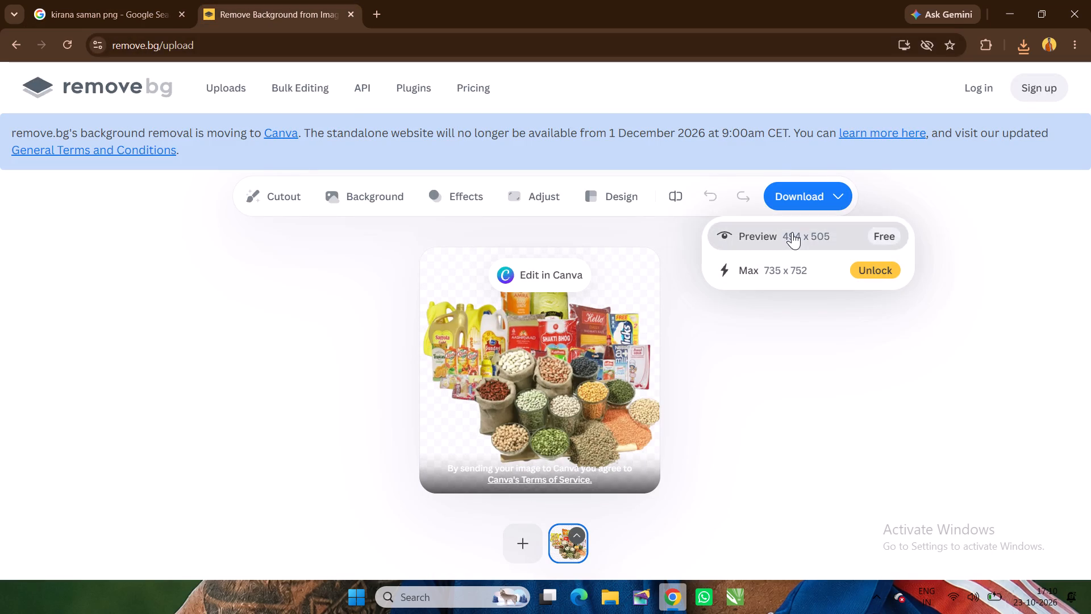
Switch to CorelDRAW and save the banner document.
click(146, 21)
click(737, 596)
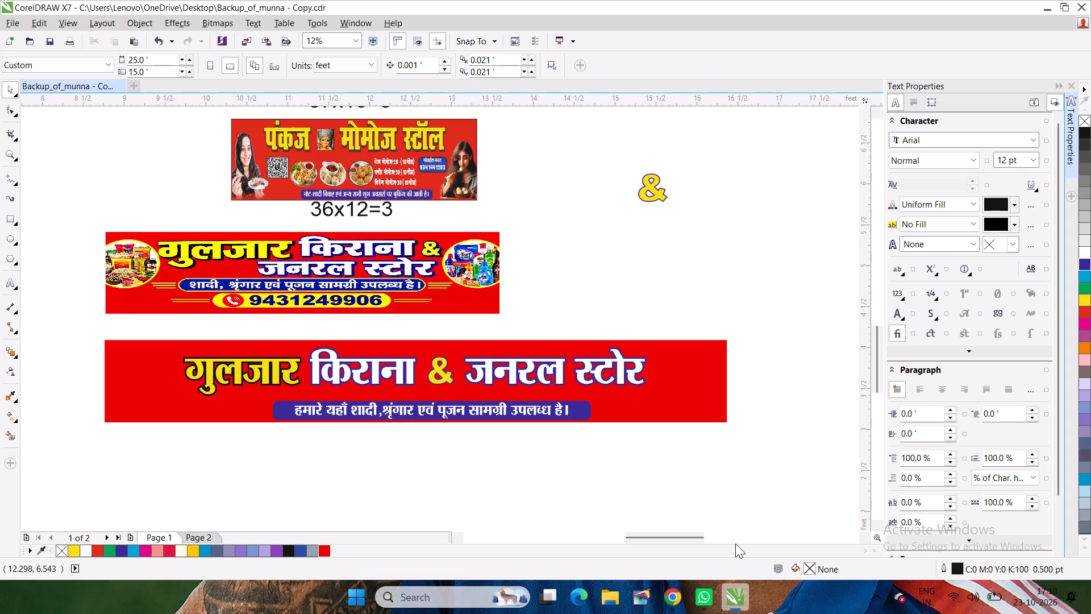
key(ctrl+s)
key(ctrl+s)
Switch back to Chrome and search Google Images for "genral saman png".
click(649, 543)
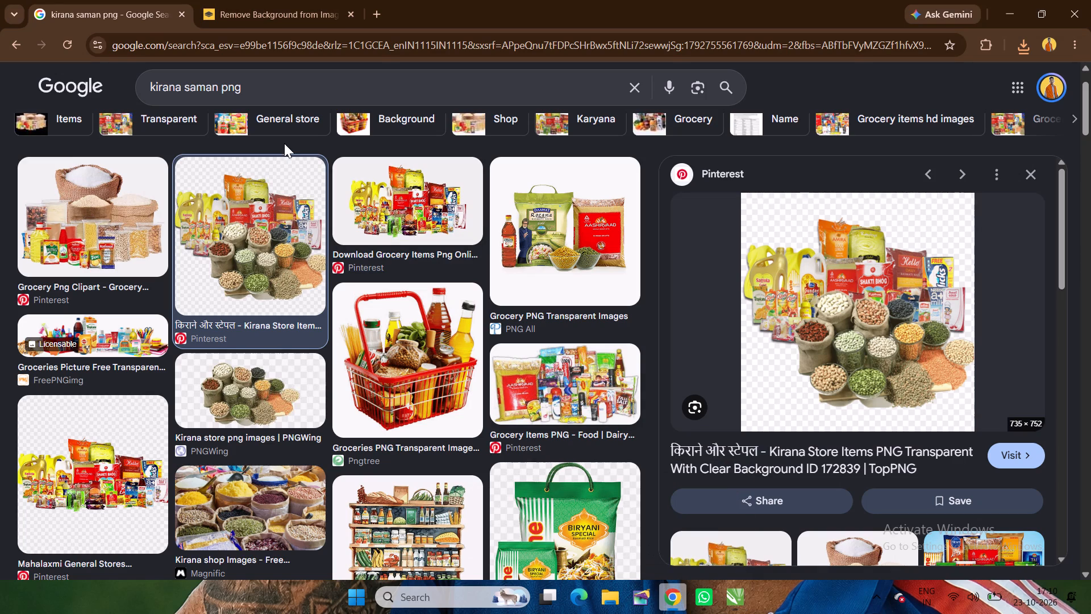
click(216, 84)
drag(216, 84, 141, 76)
text(gen)
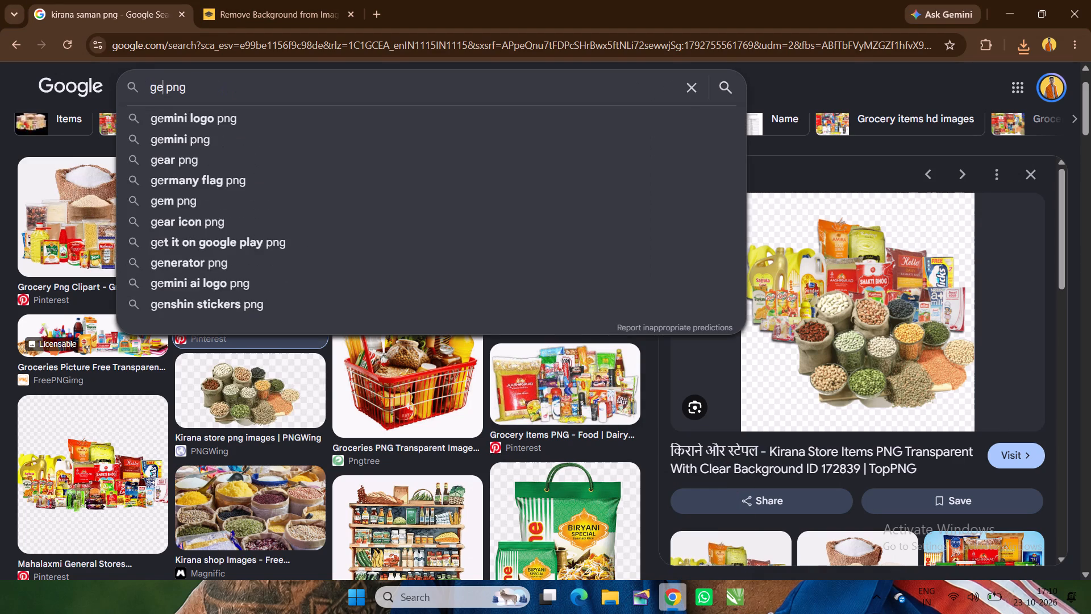
text(ral)
key(Return)
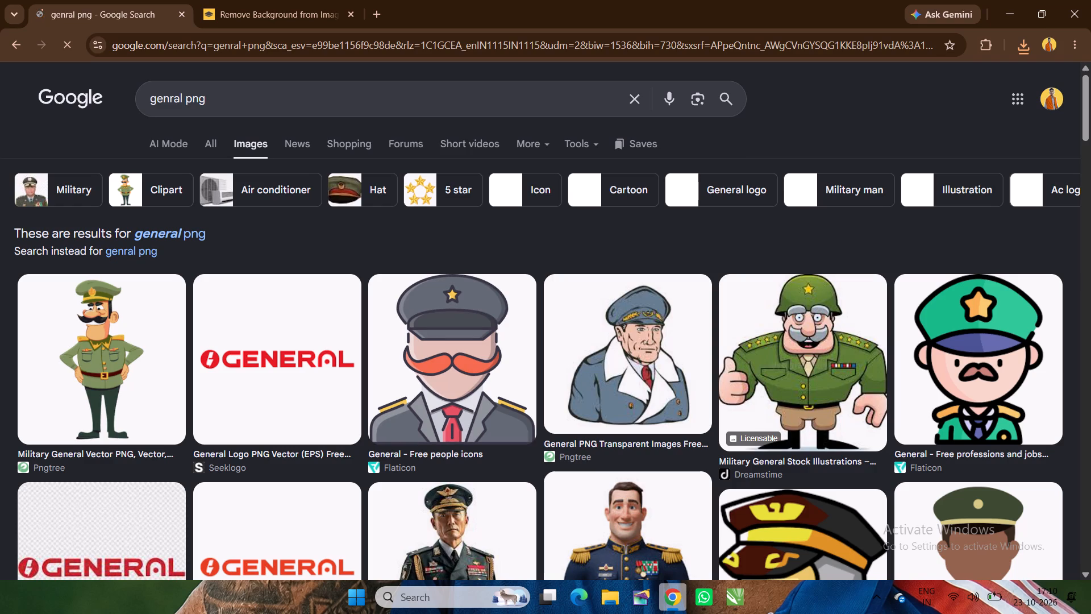
click(185, 97)
text(saman)
key(space)
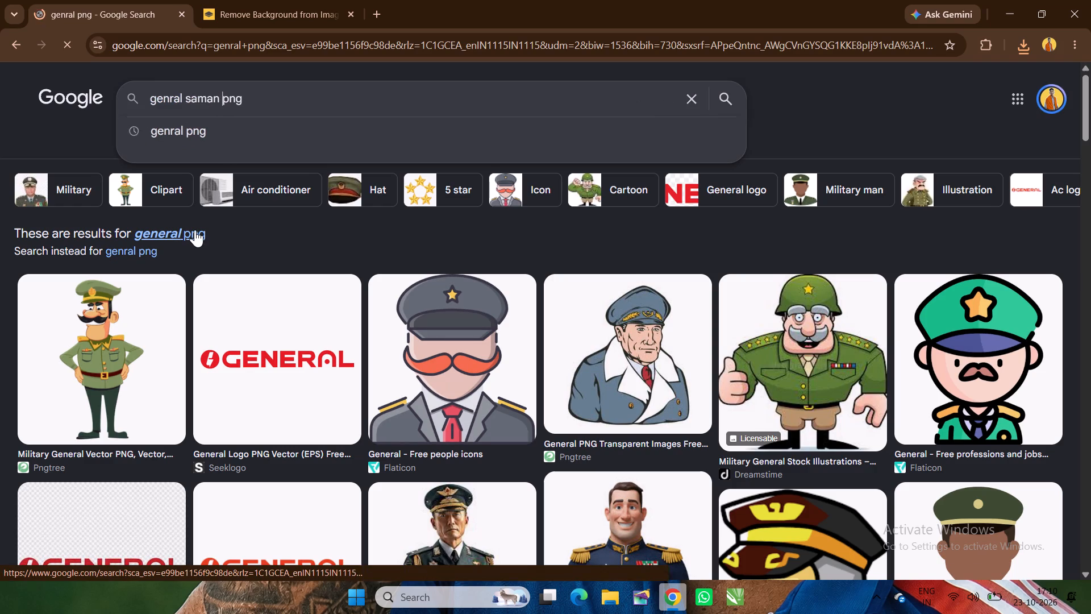
key(Return)
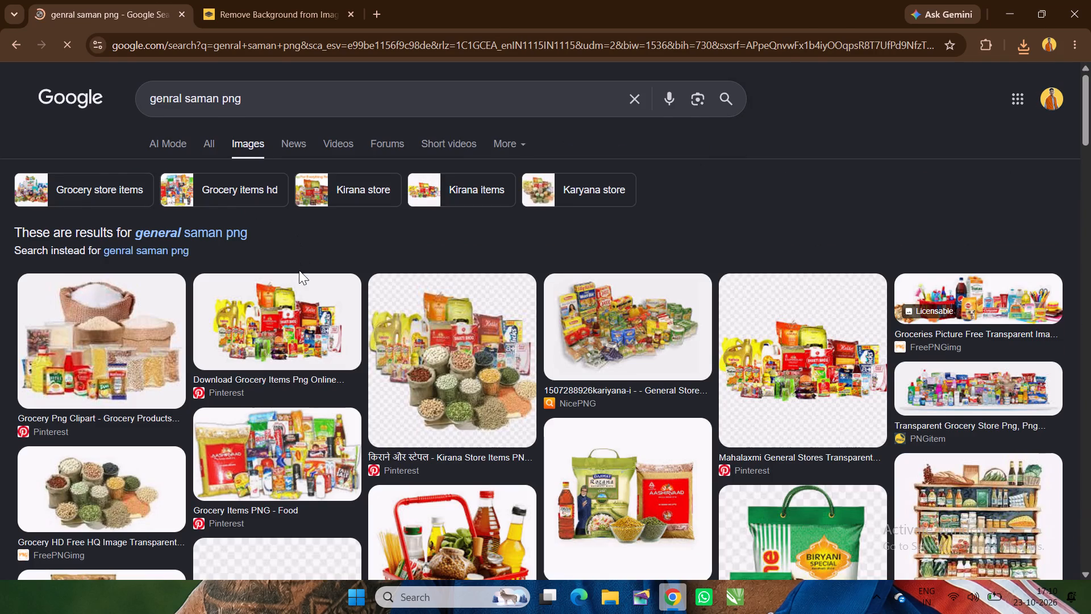
Look through the image results for general store product pictures suitable for the banner.
scroll(340, 305, down, 2)
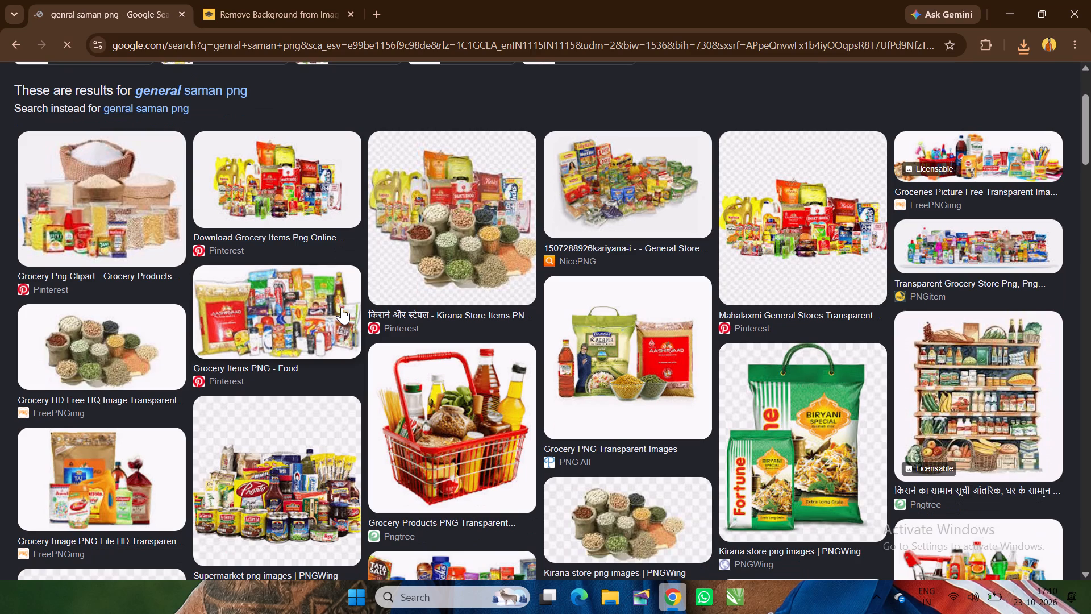
scroll(392, 354, down, 1)
scroll(443, 356, down, 2)
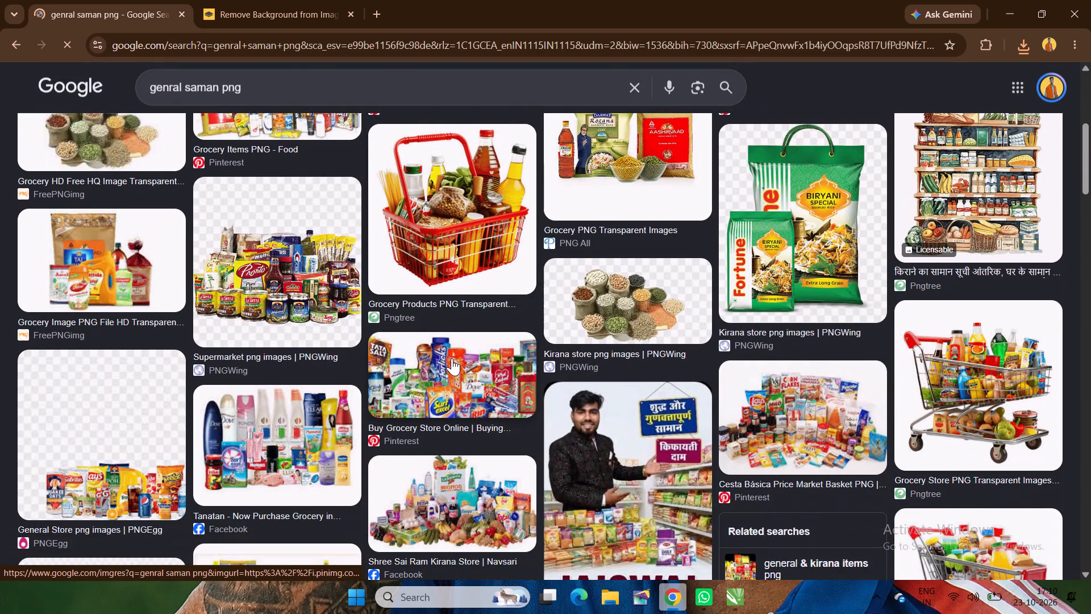
scroll(452, 358, down, 1)
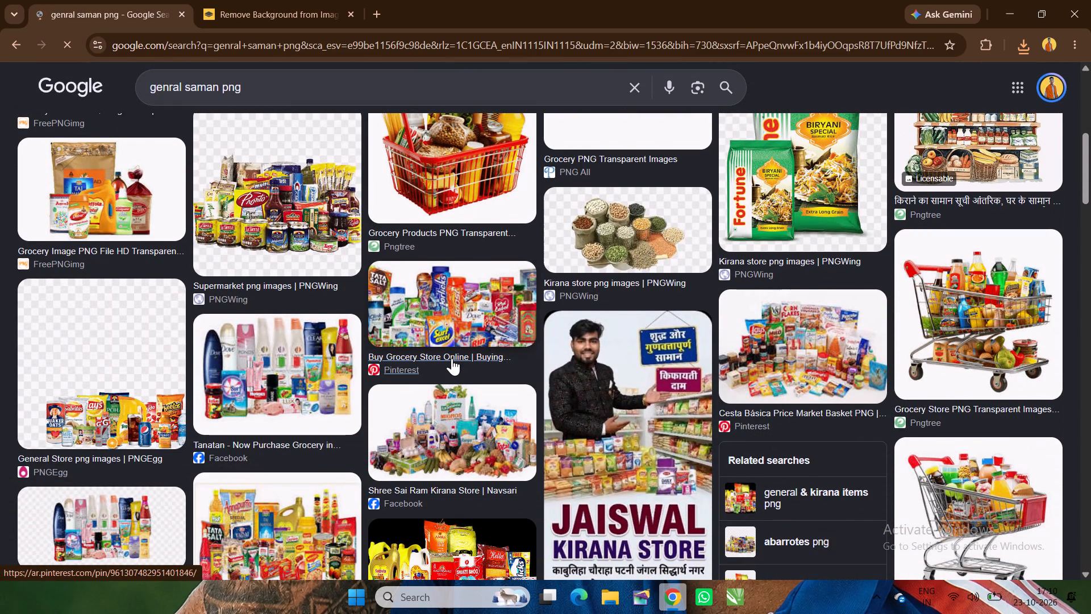
scroll(452, 358, down, 3)
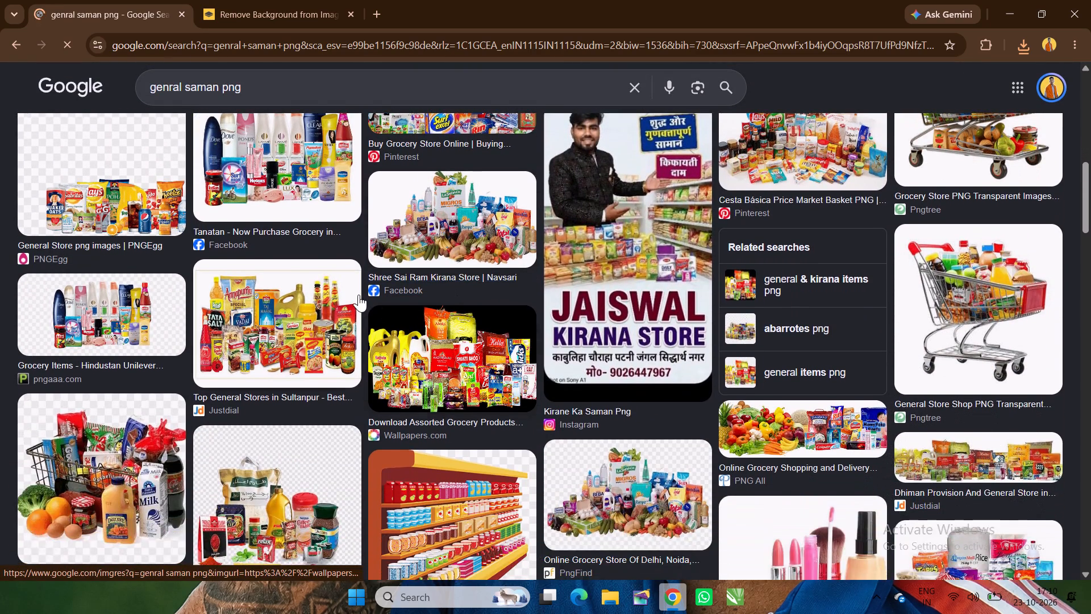
scroll(359, 294, up, 2)
Refine the image search to "genral store saman png".
click(182, 86)
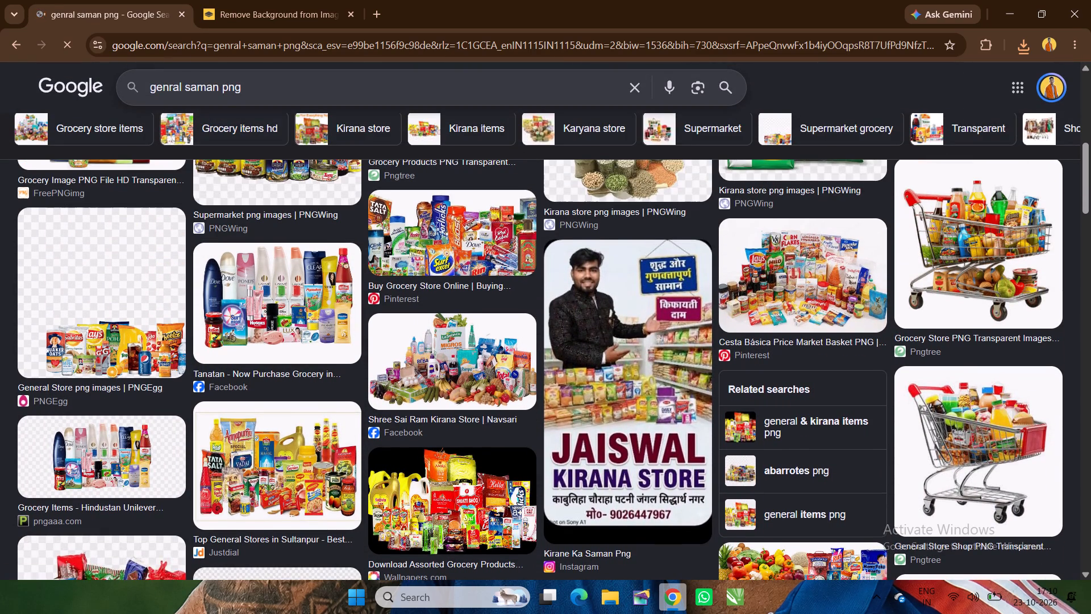
key(space)
text(store)
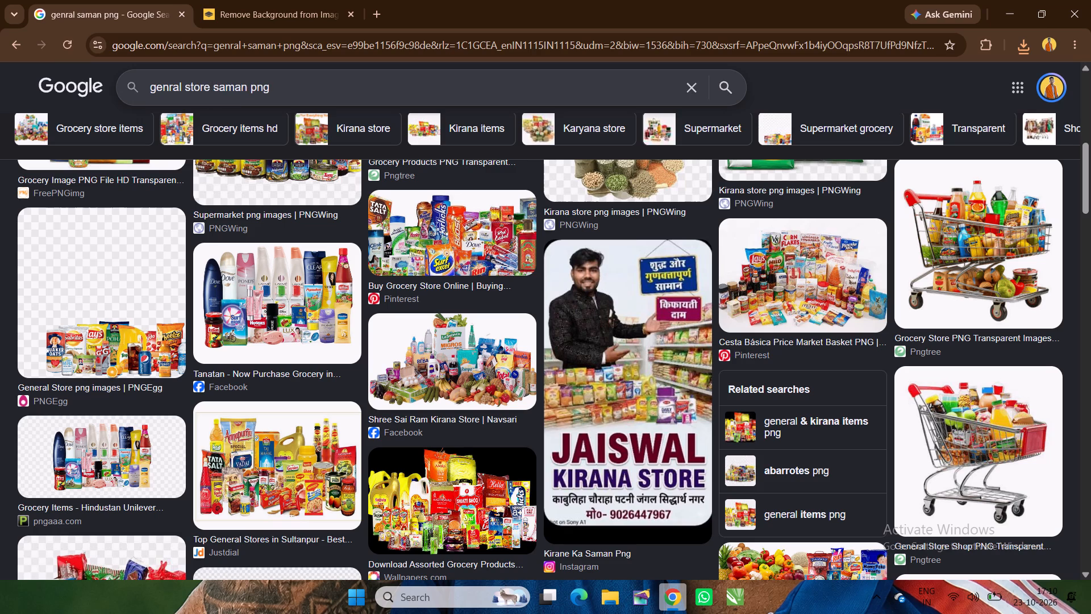
click(317, 88)
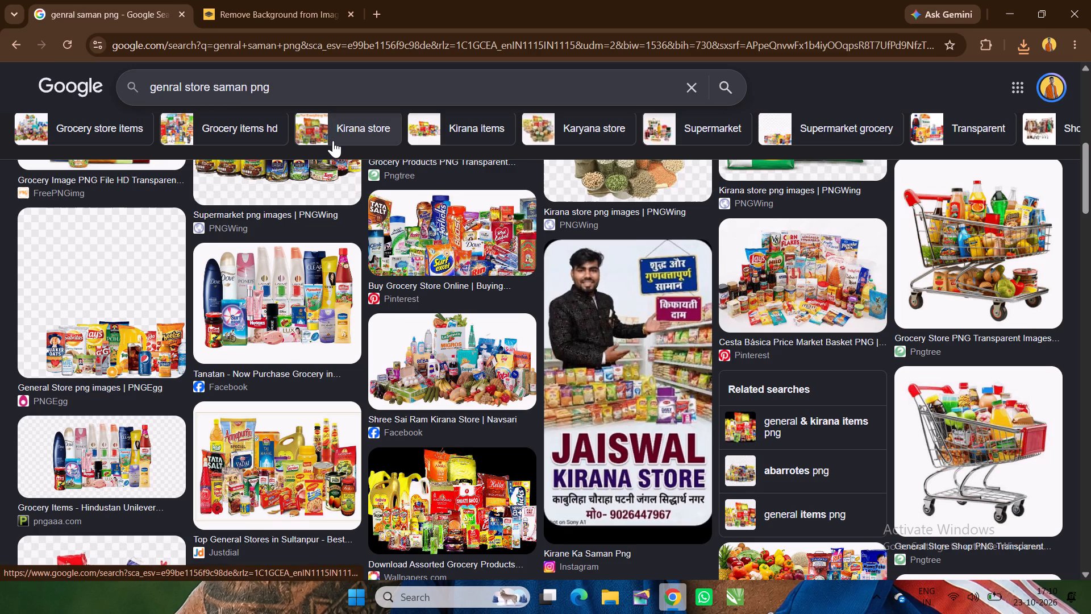
key(Return)
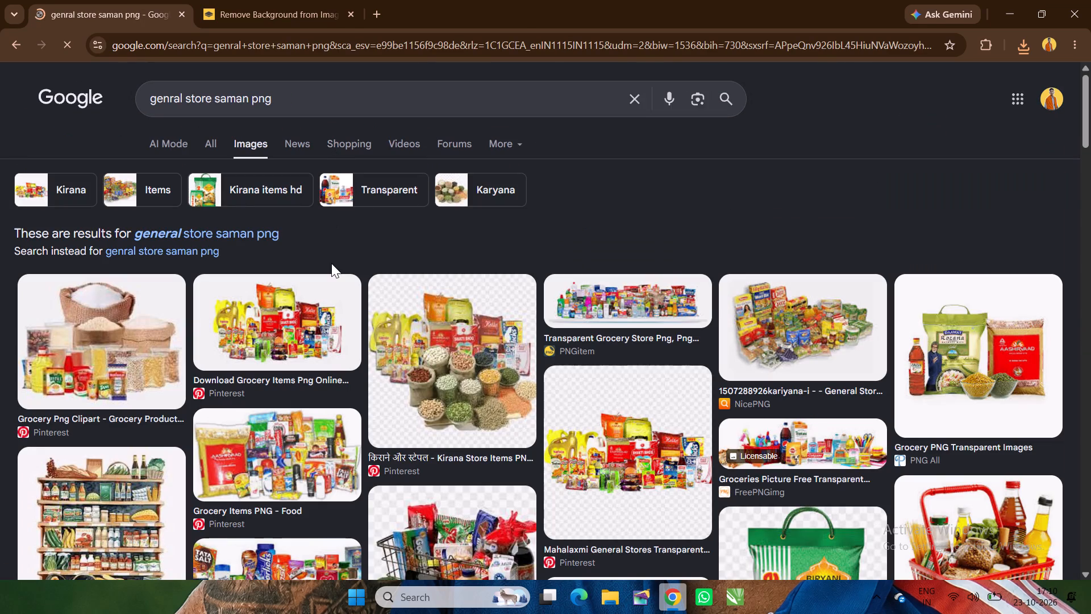
scroll(476, 313, down, 2)
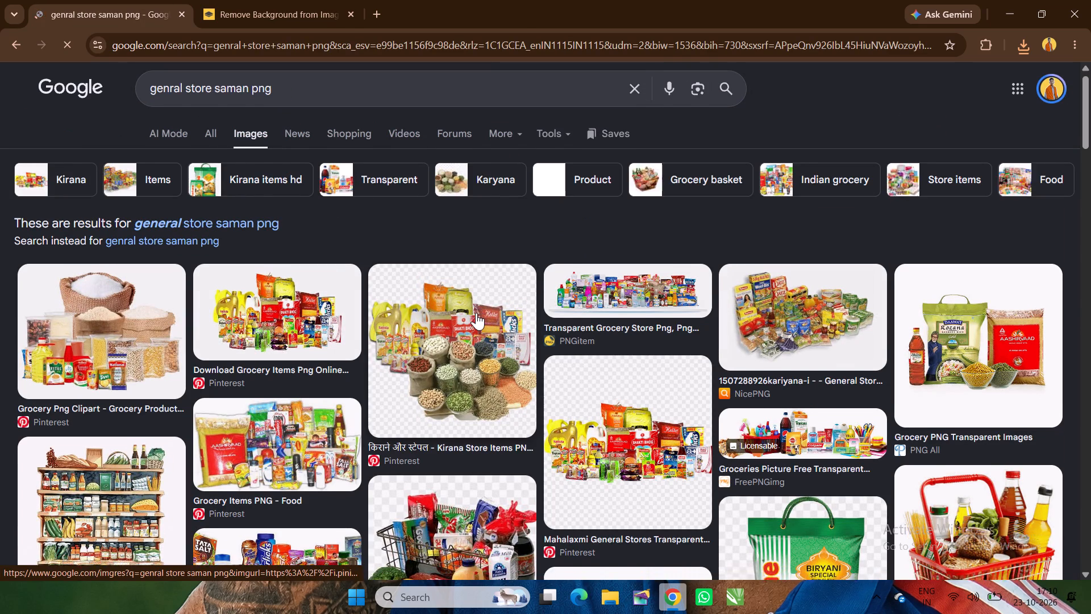
Look through the "genral store saman png" image results for grocery product pictures suitable for the banner.
scroll(476, 313, down, 2)
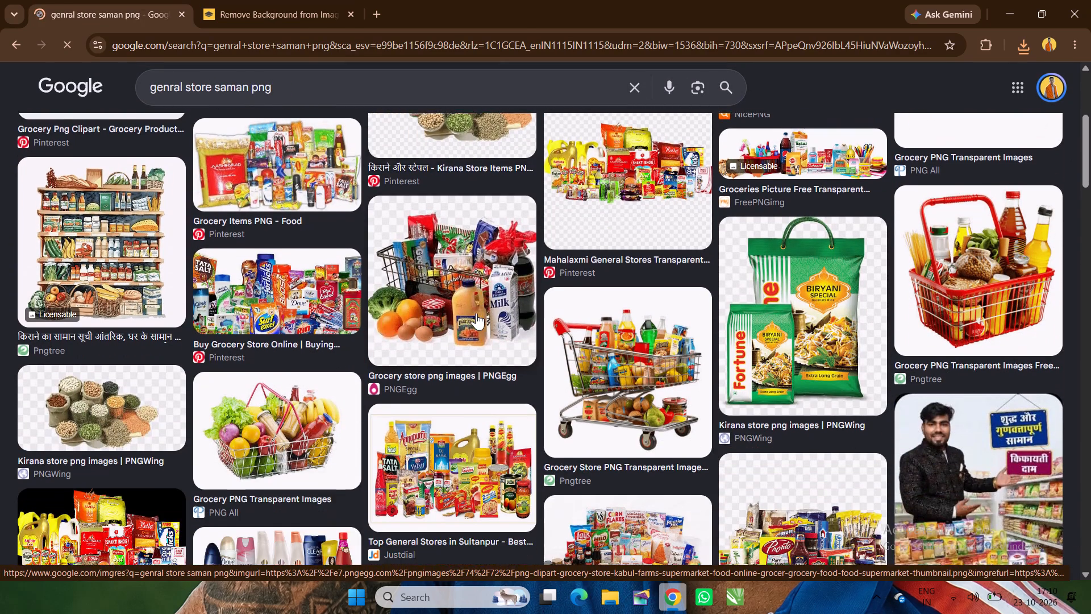
scroll(476, 313, down, 4)
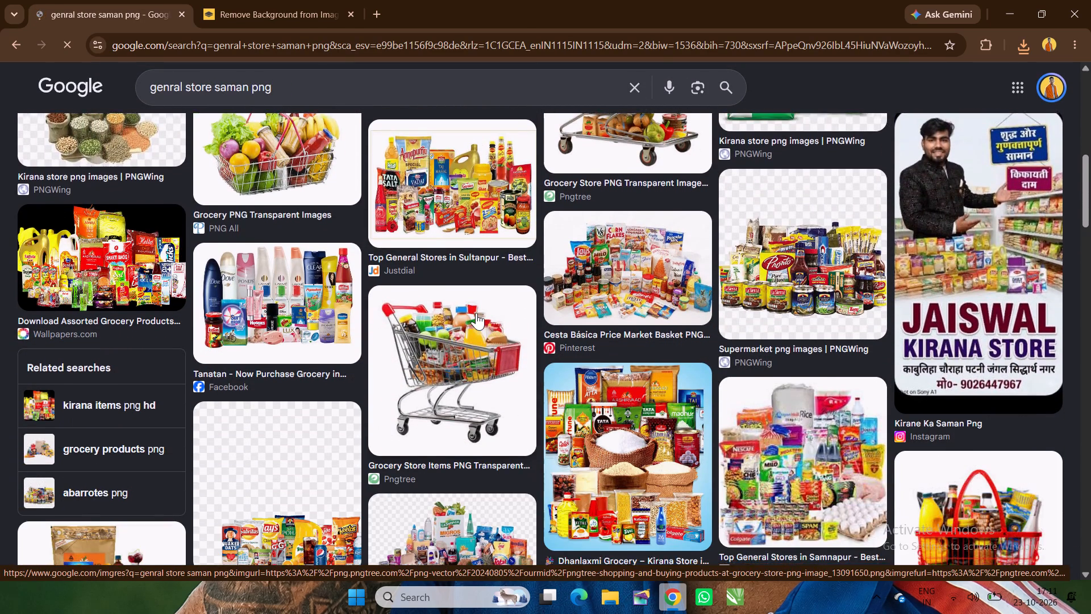
scroll(476, 313, down, 2)
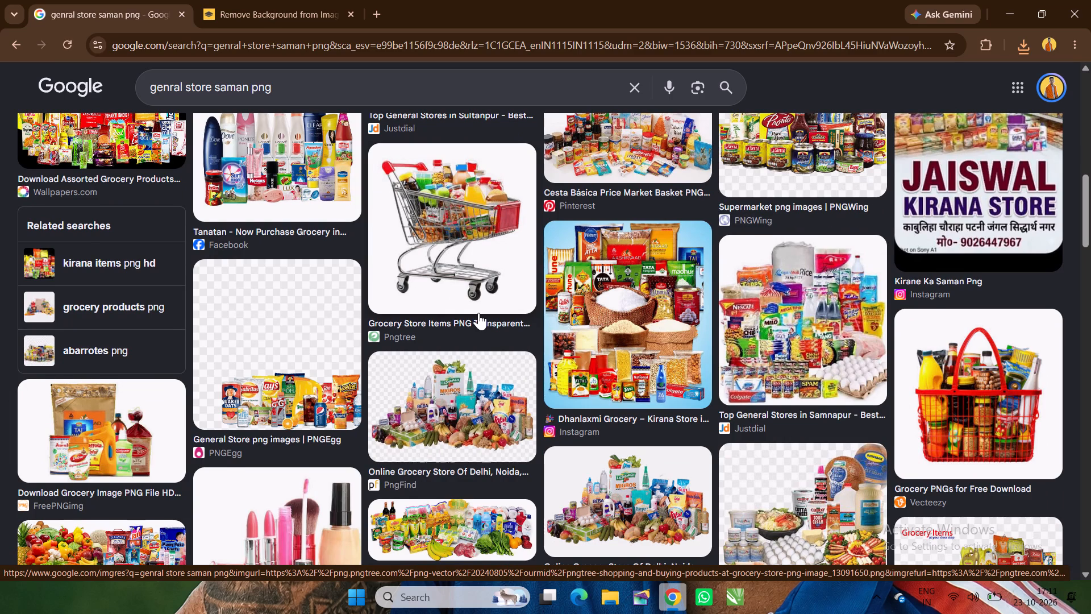
scroll(478, 313, down, 4)
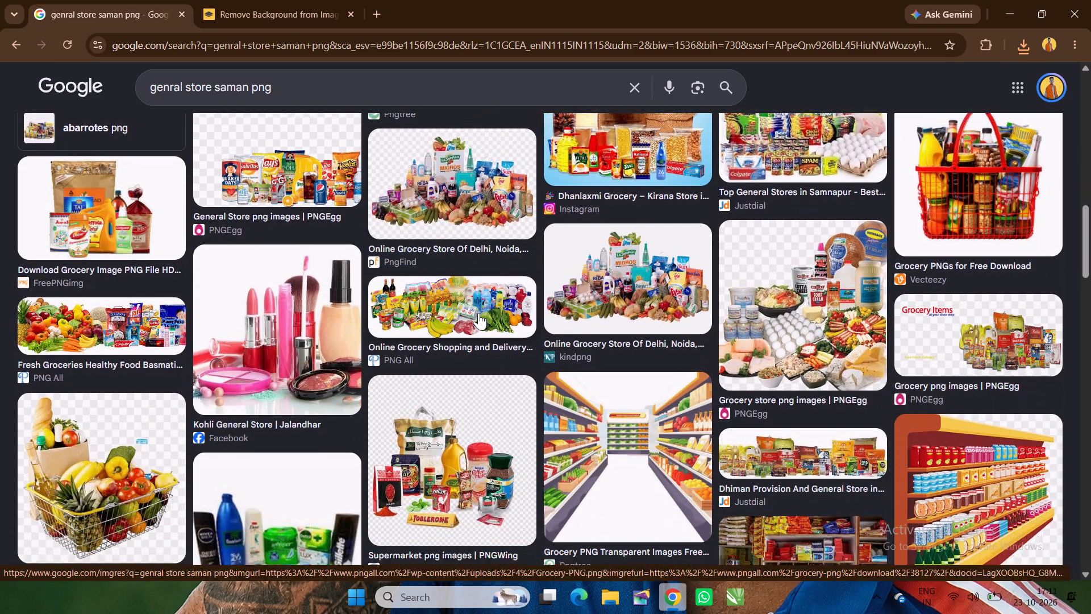
scroll(478, 313, down, 4)
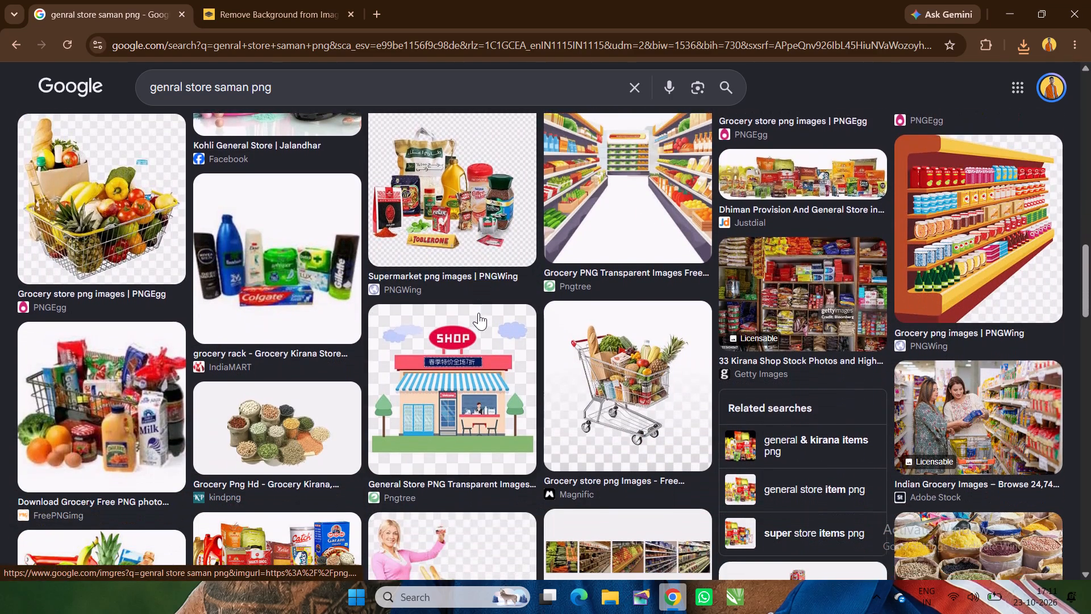
scroll(478, 313, down, 2)
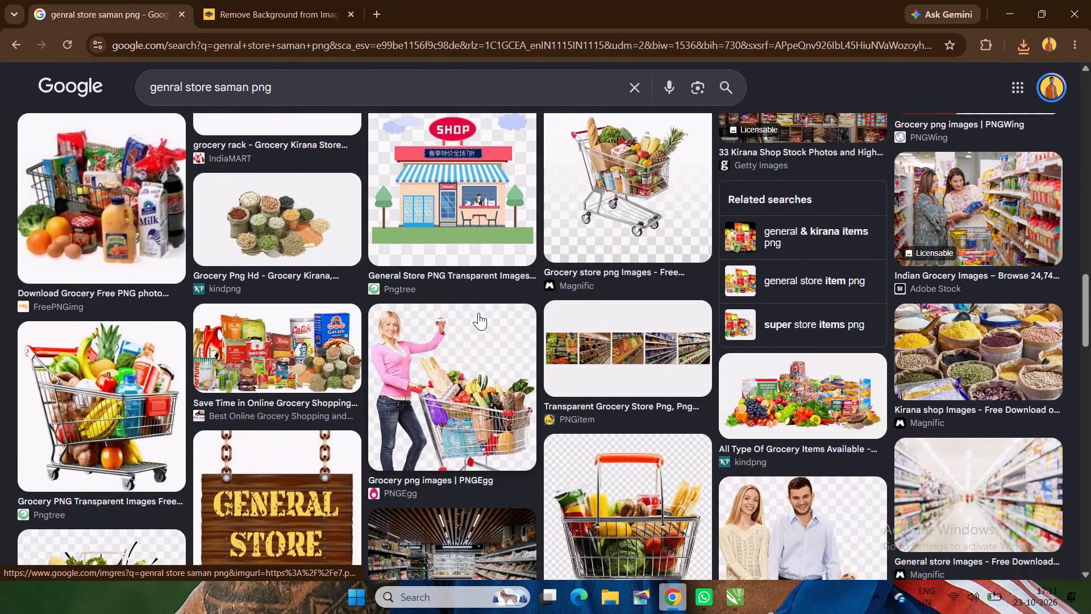
scroll(478, 313, down, 5)
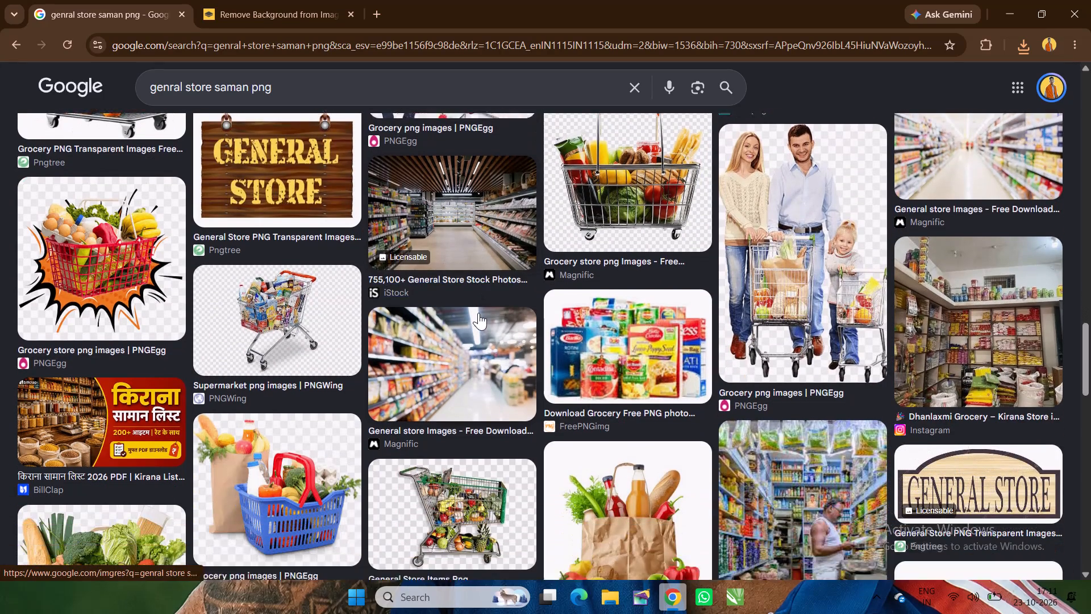
scroll(478, 313, down, 5)
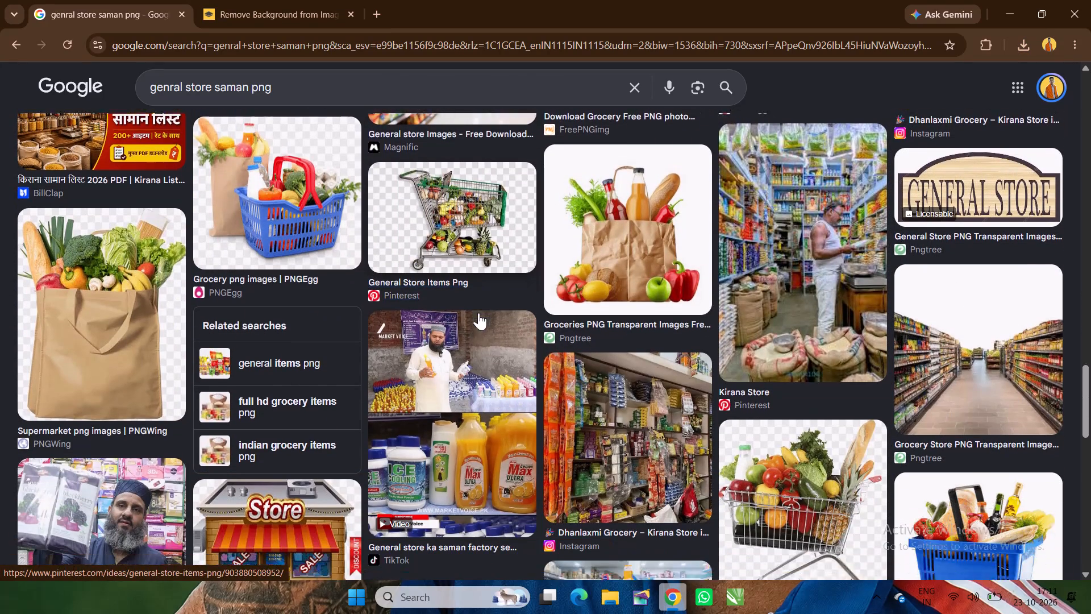
scroll(478, 313, down, 5)
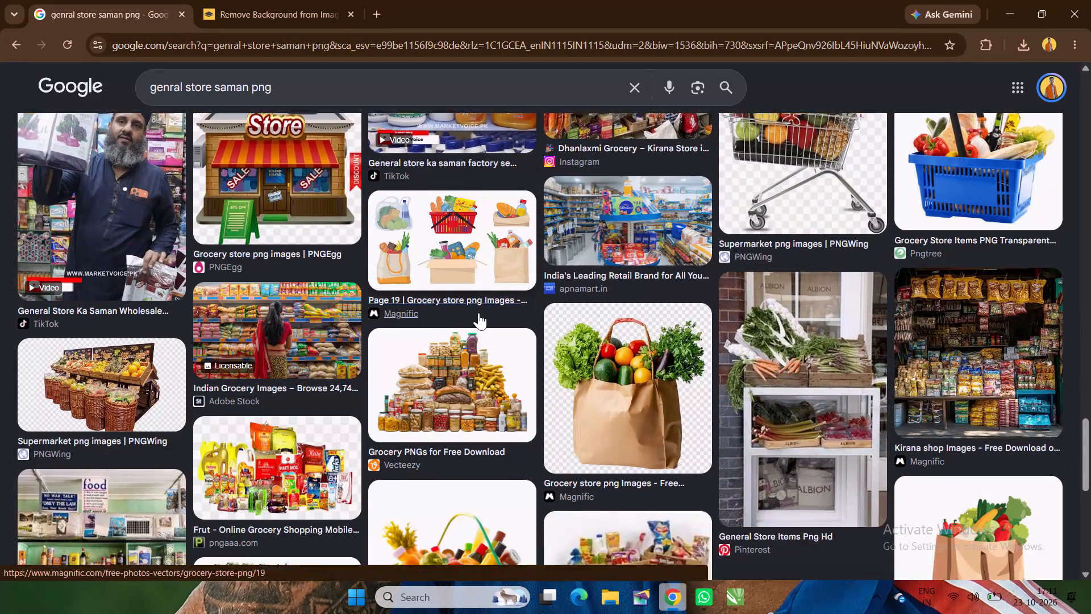
scroll(478, 313, down, 5)
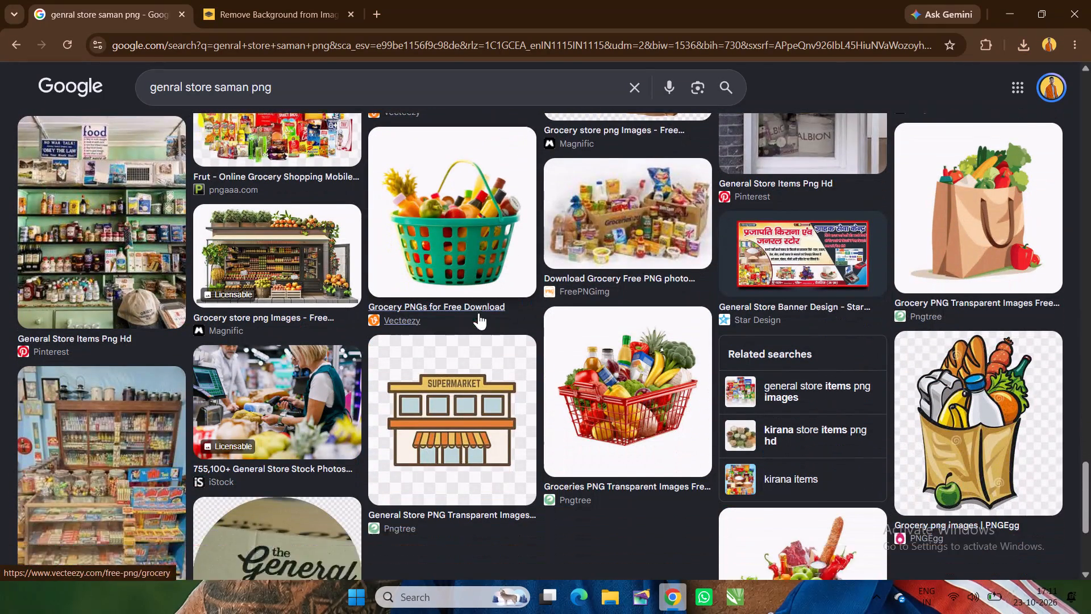
scroll(478, 313, down, 2)
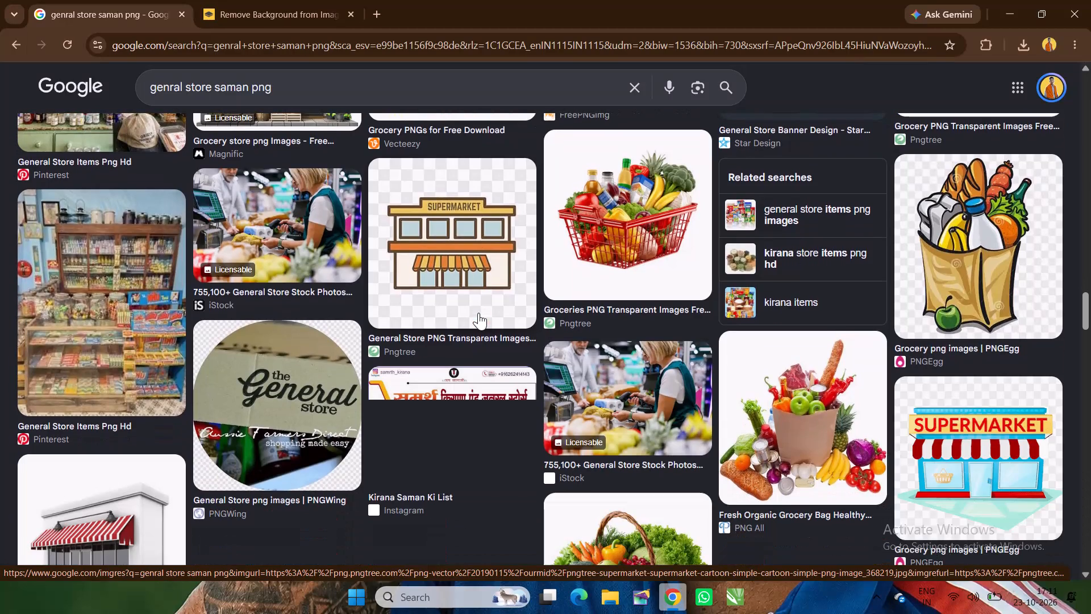
scroll(478, 313, down, 3)
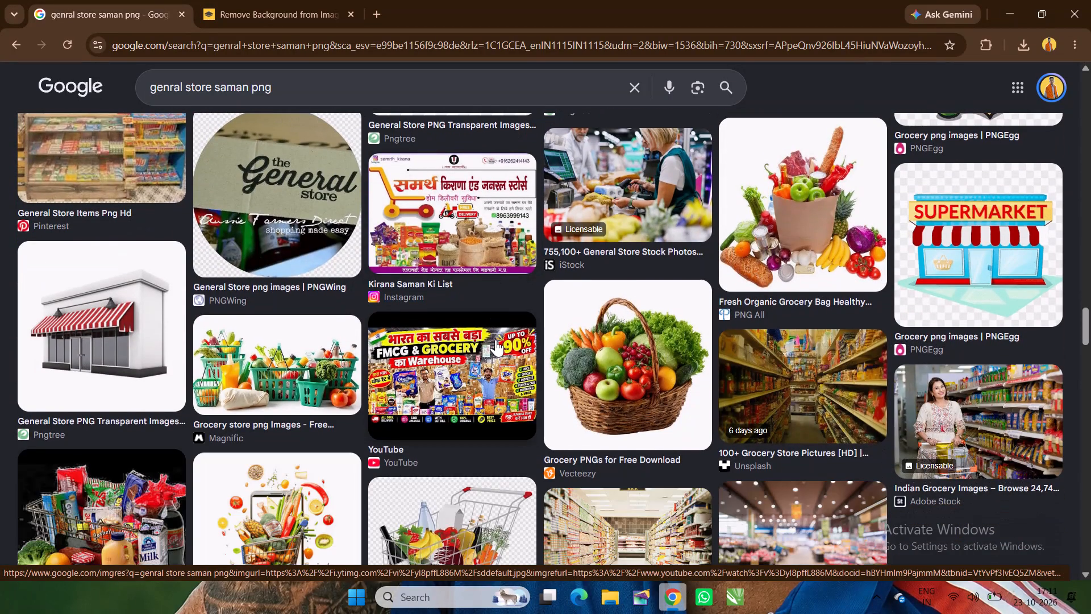
scroll(495, 339, down, 6)
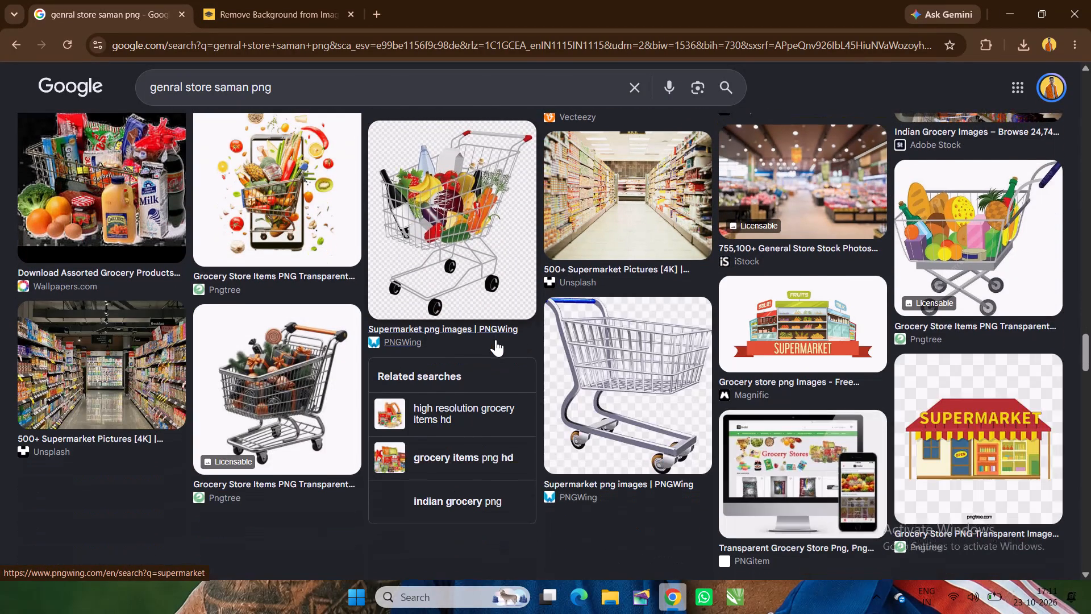
scroll(495, 339, down, 3)
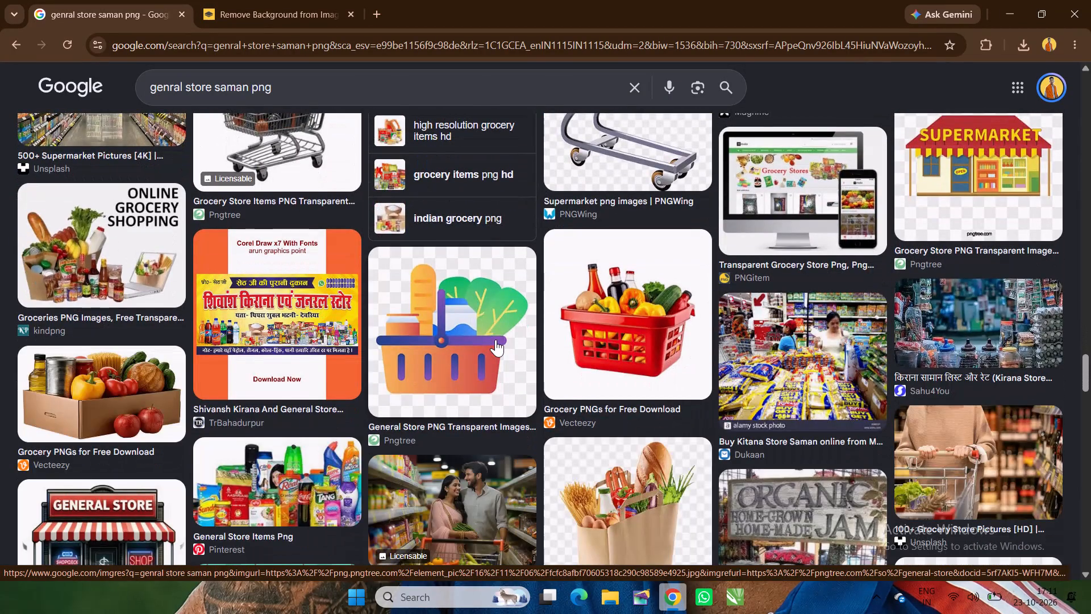
scroll(495, 339, down, 1)
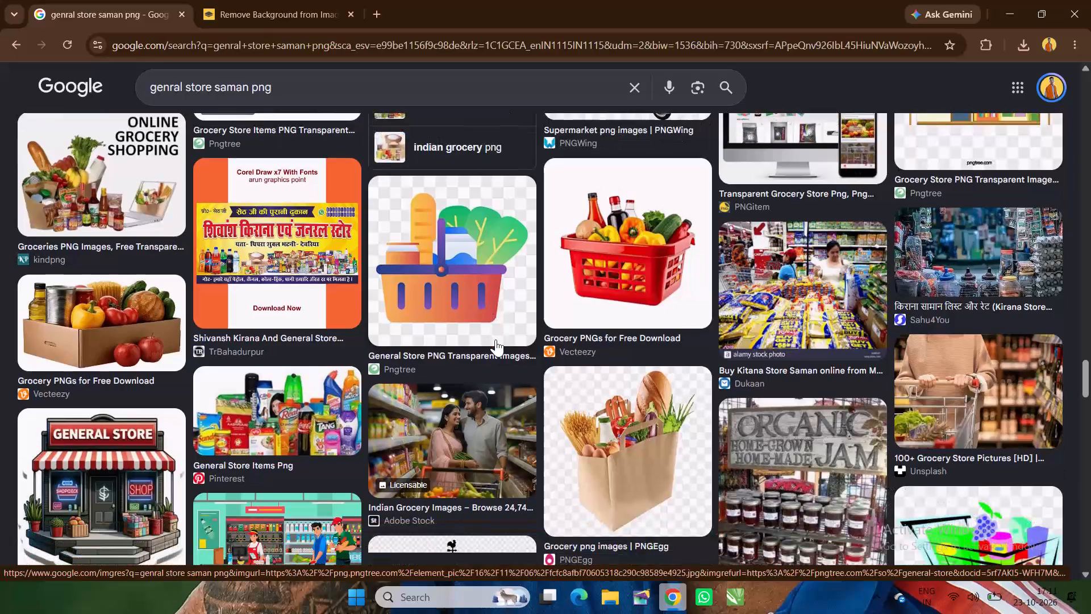
scroll(495, 339, down, 3)
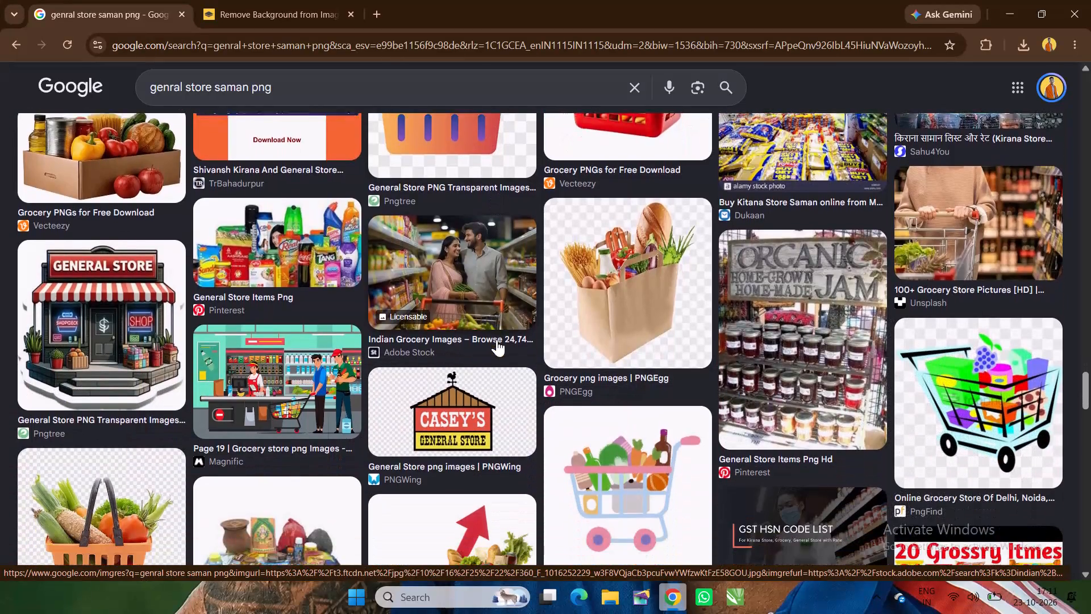
scroll(497, 339, down, 4)
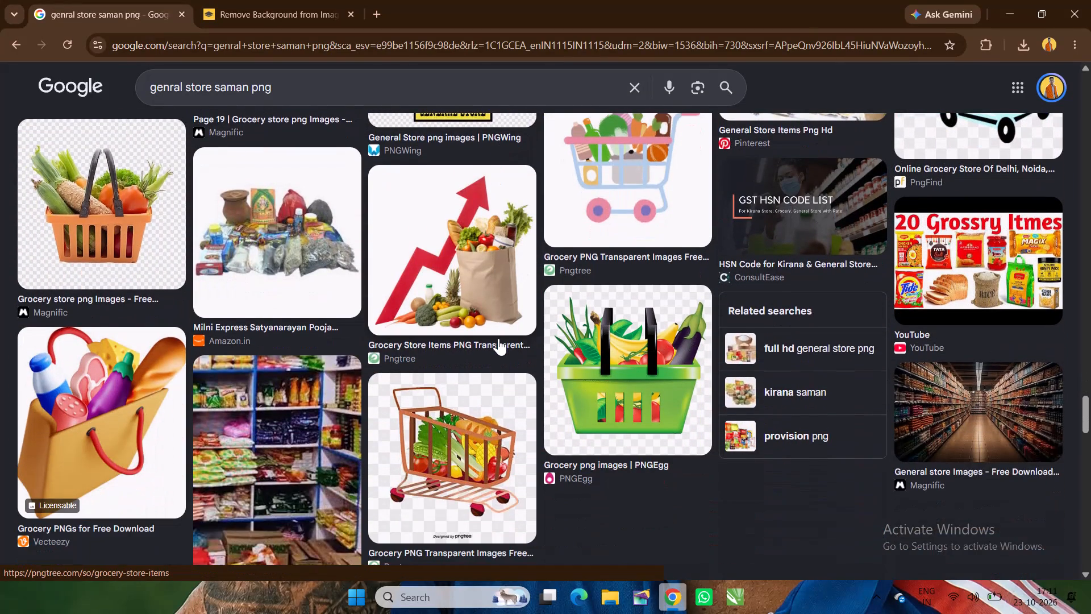
scroll(498, 338, down, 6)
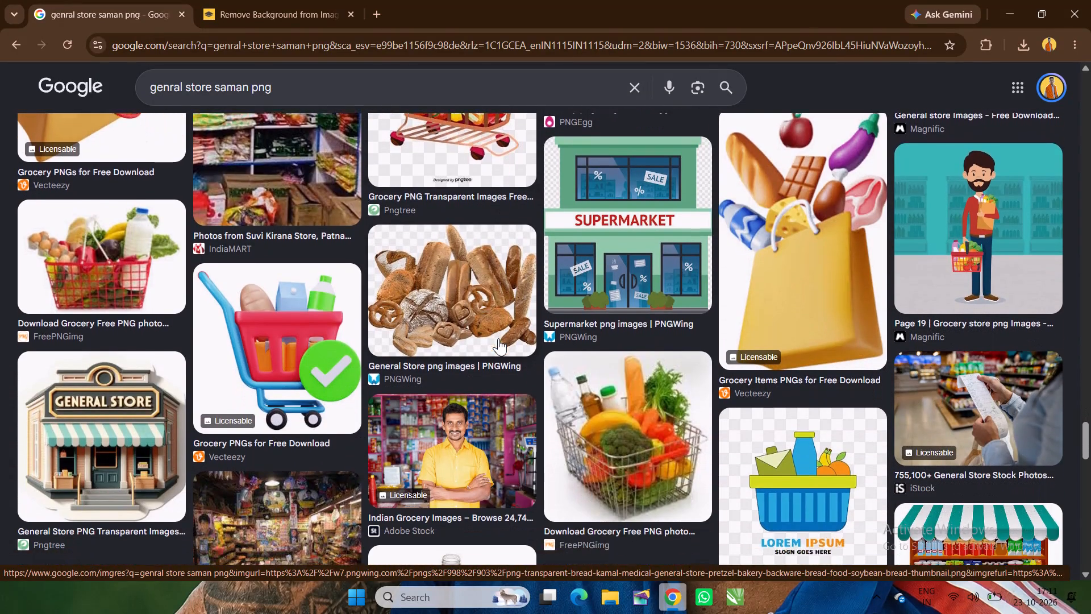
scroll(498, 338, down, 2)
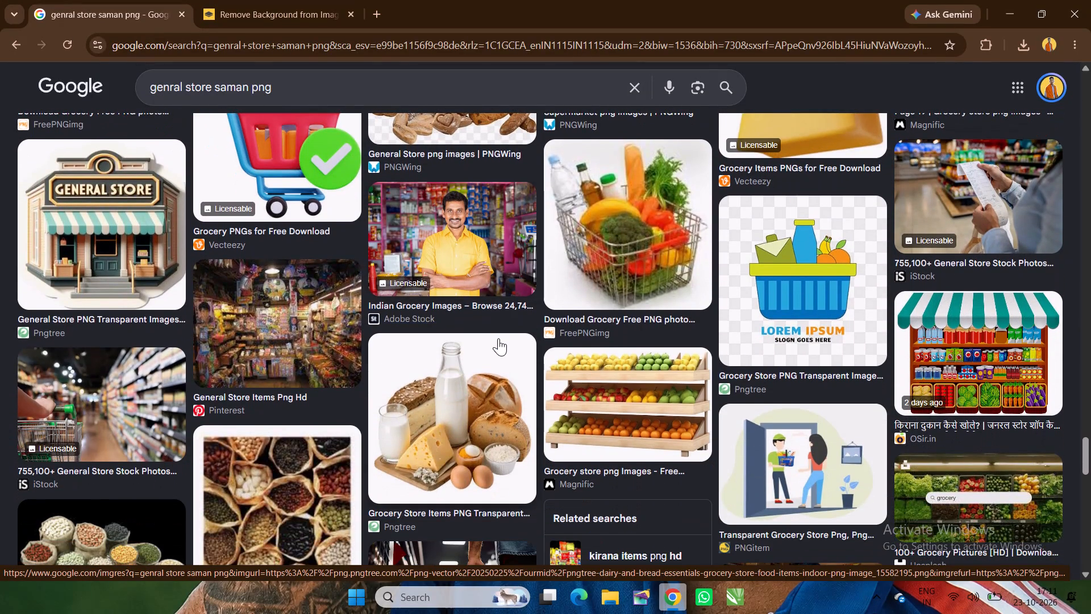
scroll(498, 338, down, 11)
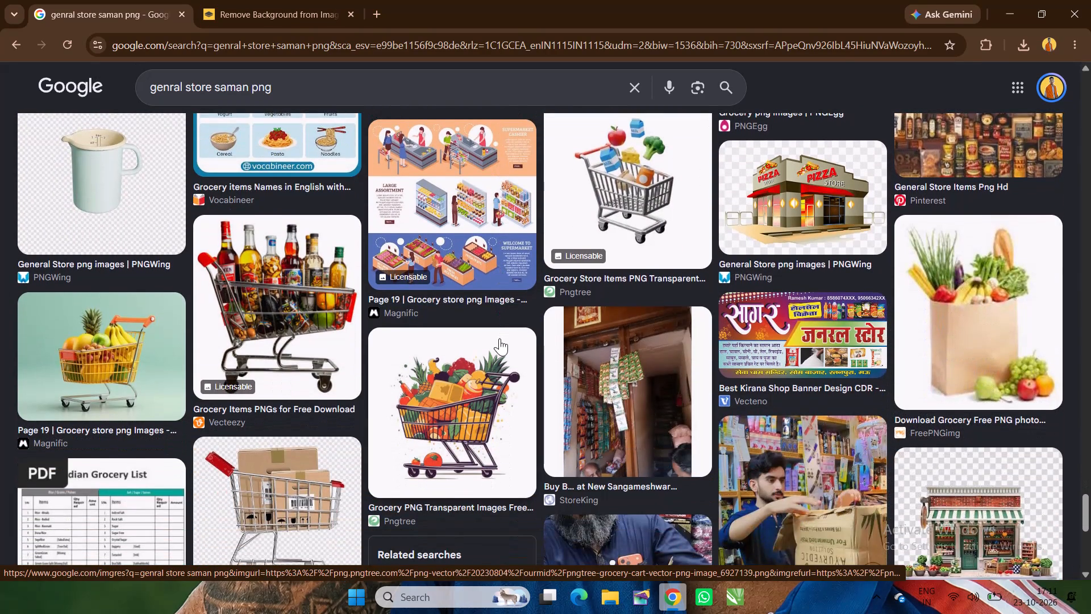
scroll(499, 338, down, 1)
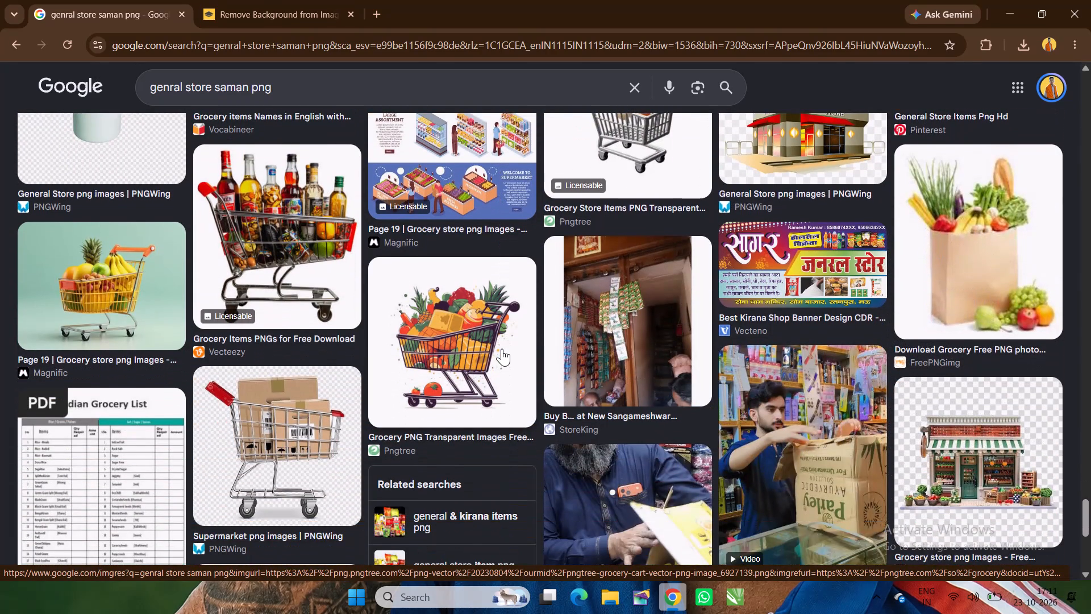
scroll(502, 351, down, 2)
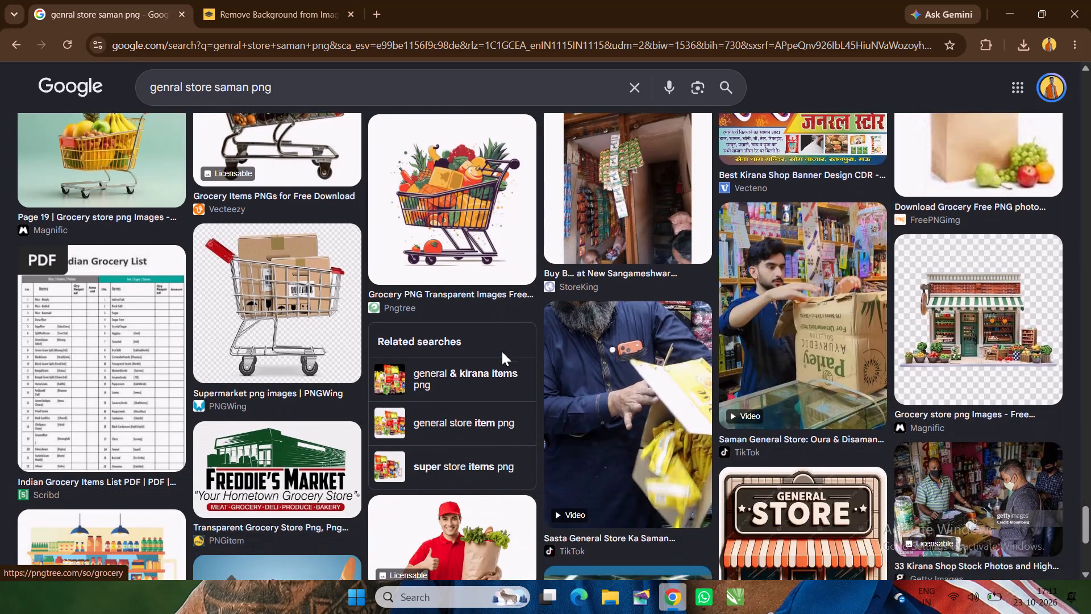
scroll(502, 351, down, 2)
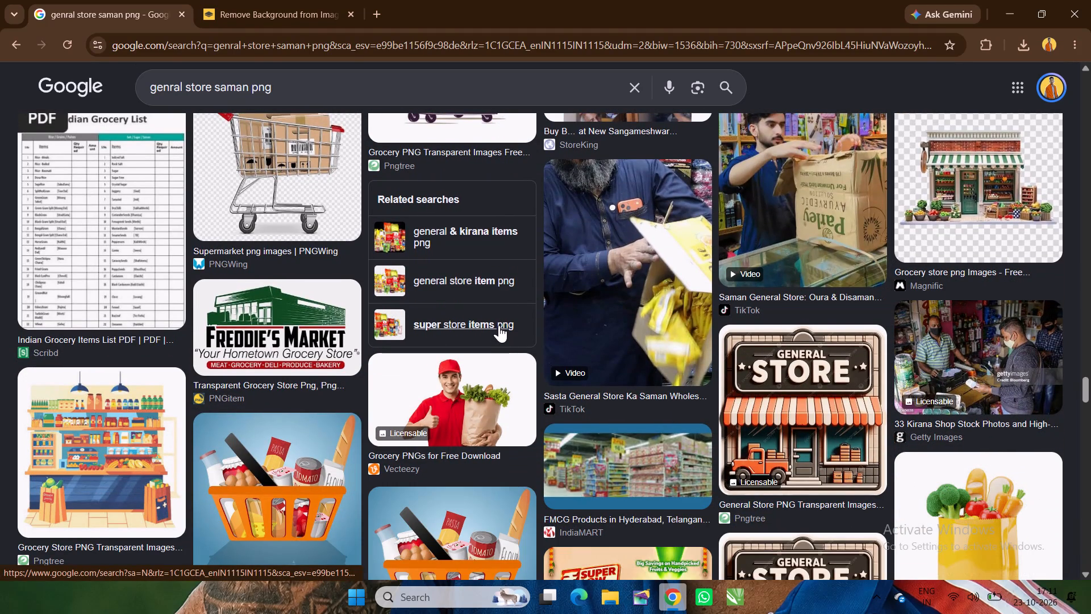
scroll(494, 367, down, 3)
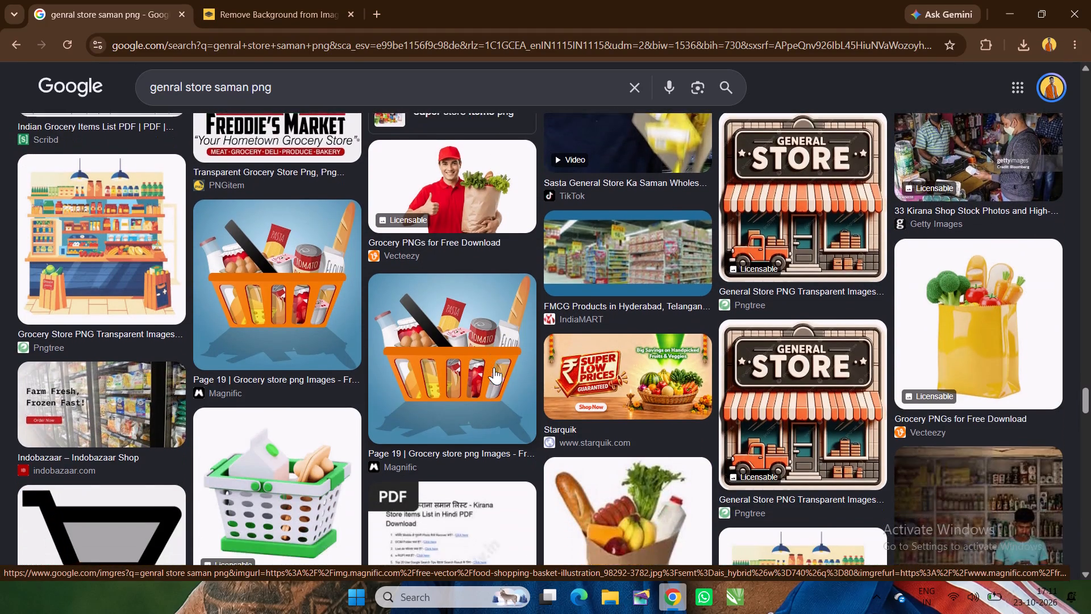
scroll(494, 367, down, 8)
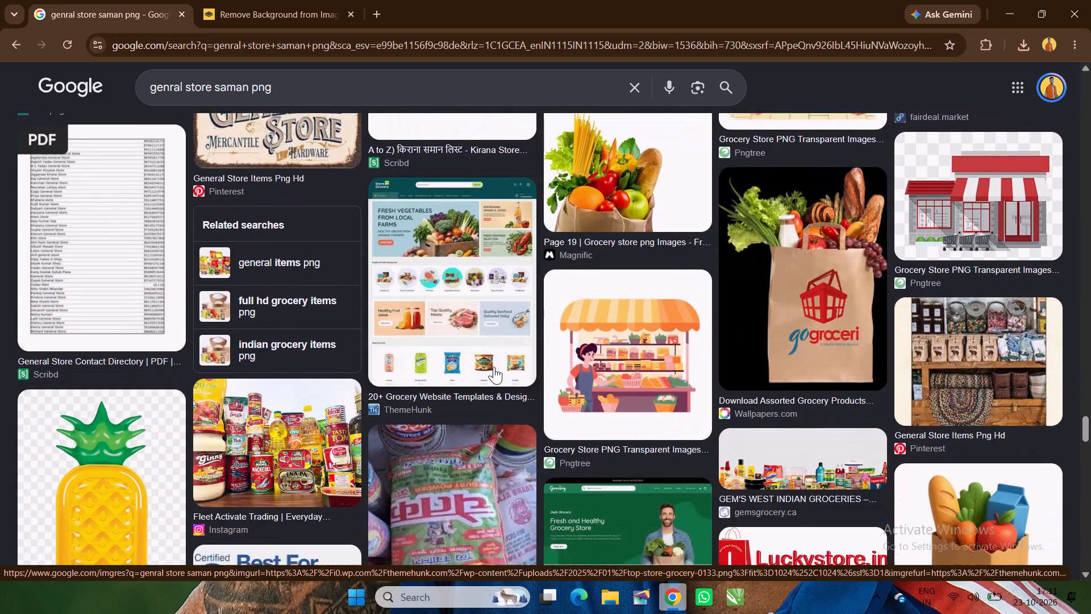
scroll(494, 367, down, 5)
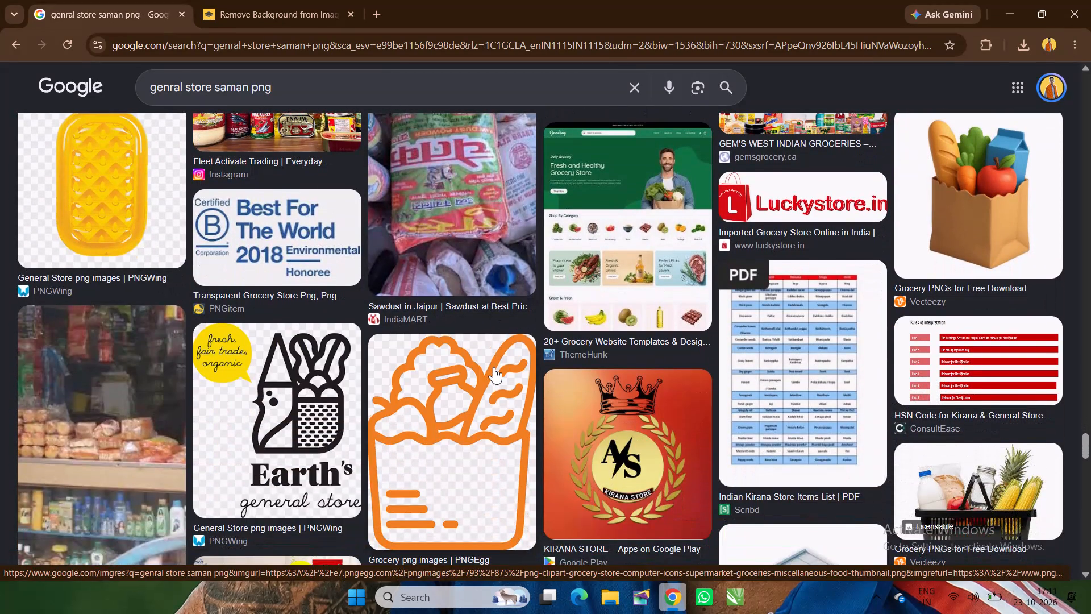
scroll(494, 367, down, 5)
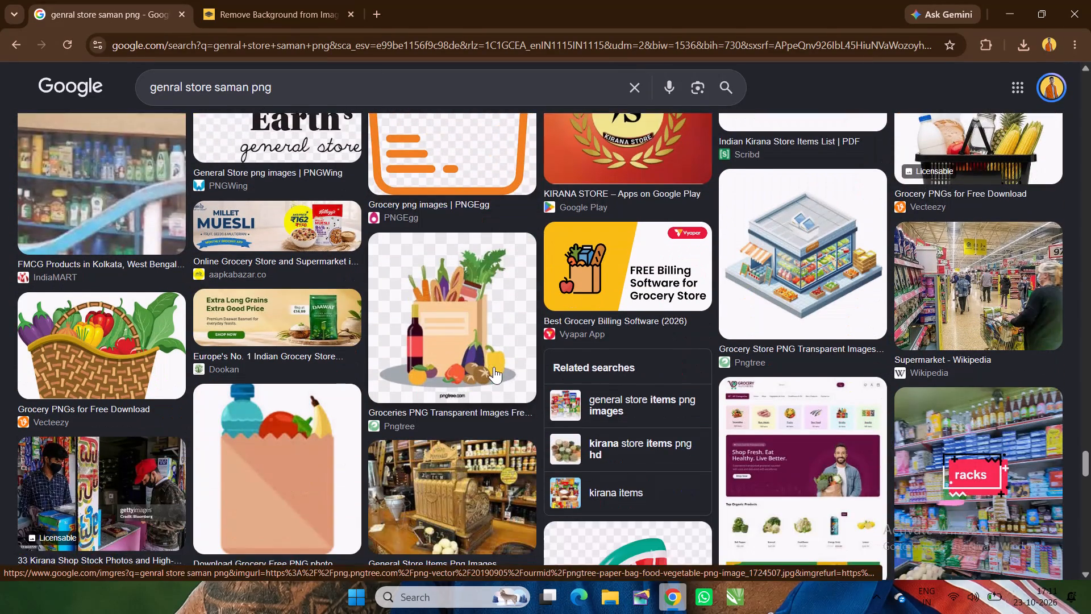
scroll(494, 367, down, 2)
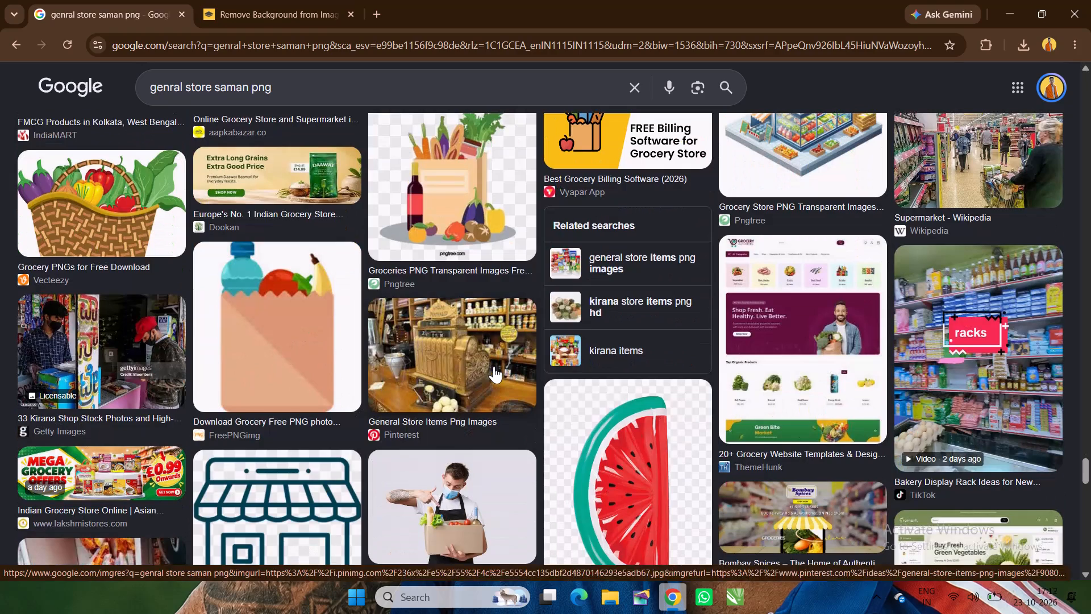
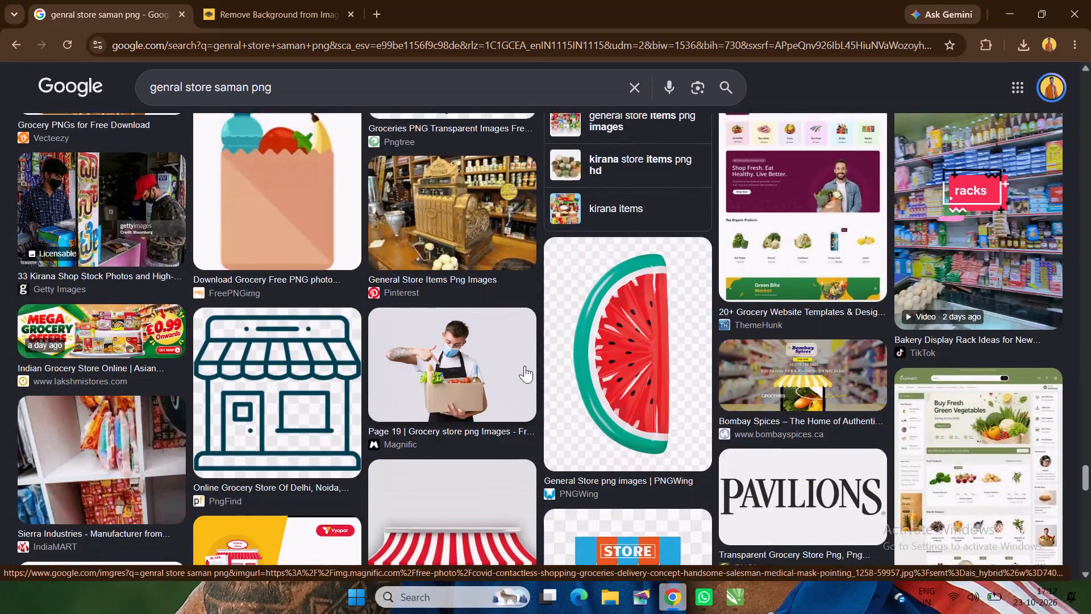
Run a Google search by image using the red किराना banner picture, WhatsApp Image 2026-10-22, from the Desktop.
scroll(524, 366, down, 3)
scroll(524, 366, up, 20)
scroll(524, 366, up, 12)
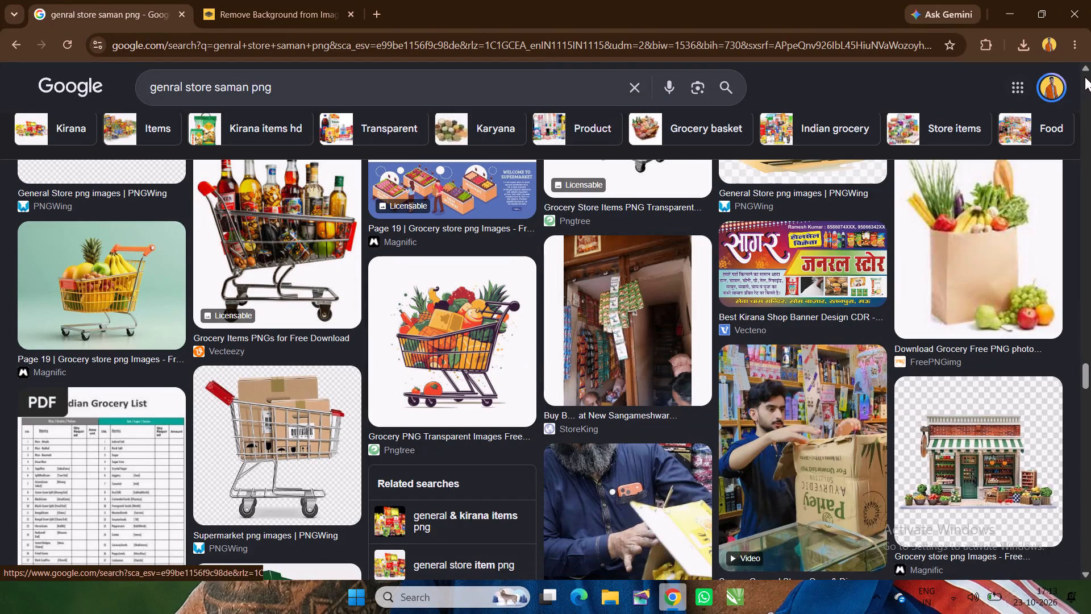
scroll(494, 181, up, 11)
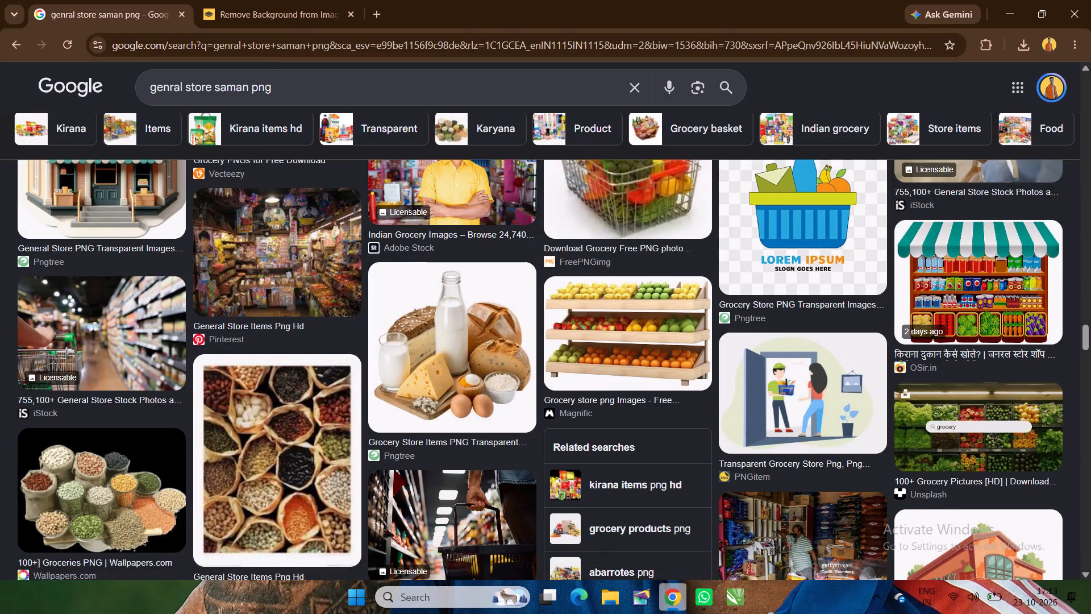
click(692, 84)
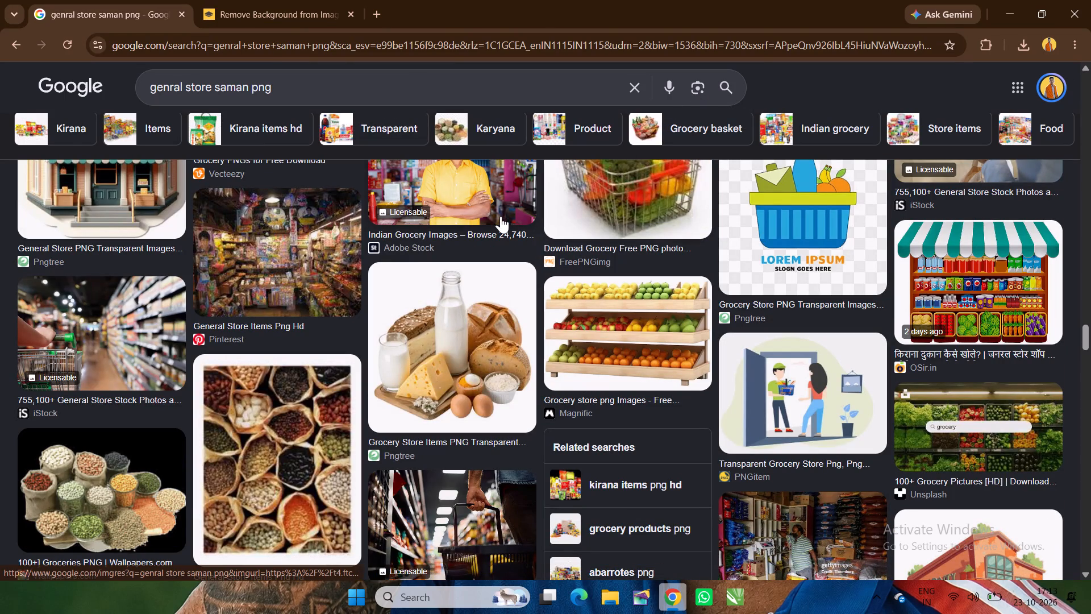
click(532, 186)
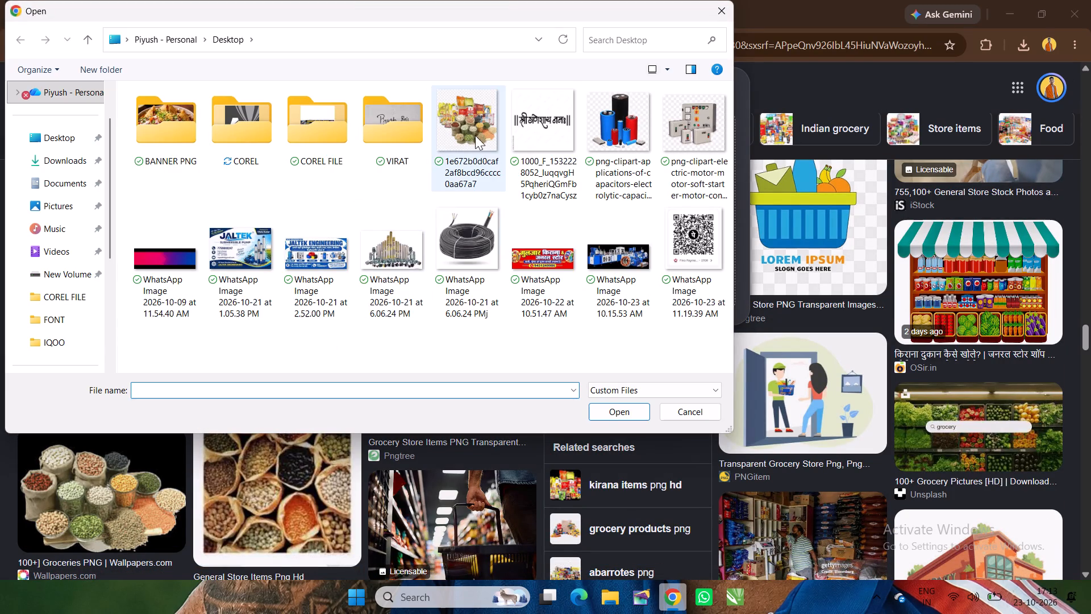
double_click(556, 259)
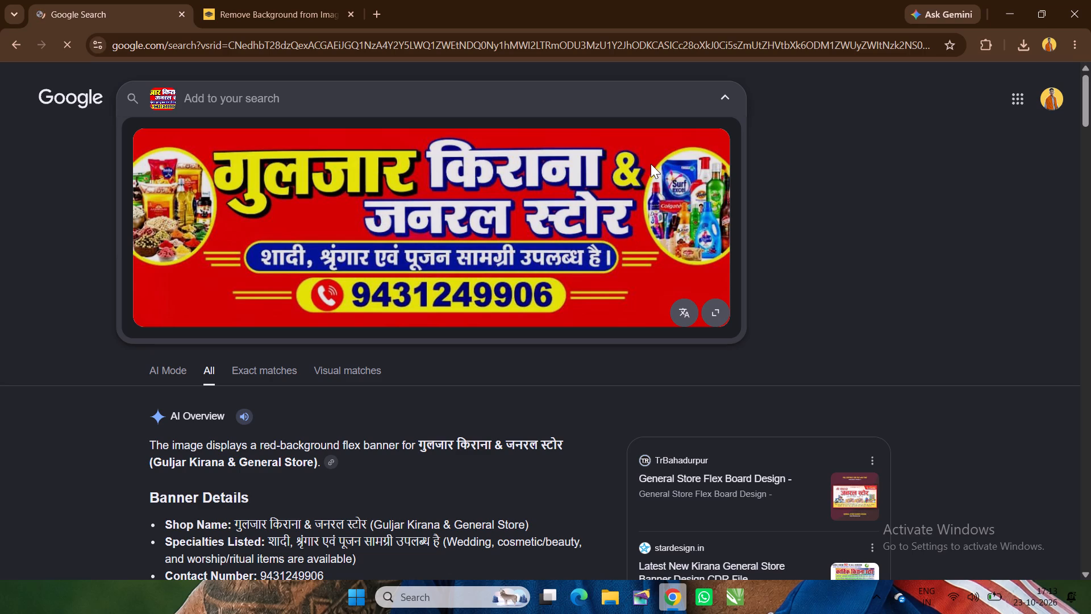
Narrow the image search area to the circle of household products at the banner's right end.
click(651, 164)
drag(647, 144, 602, 189)
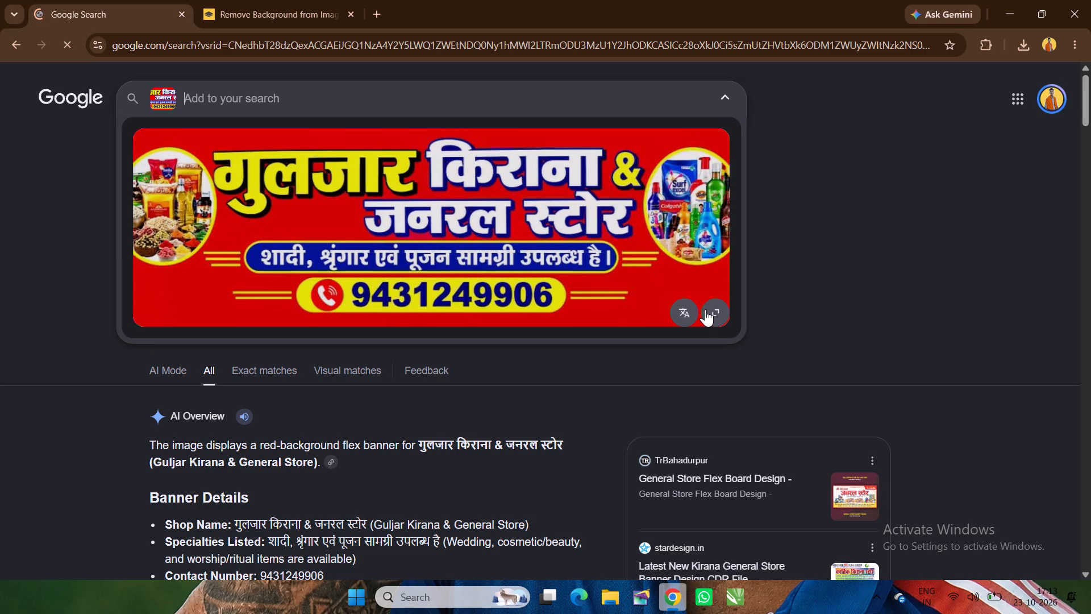
click(713, 310)
triple_click(691, 197)
drag(673, 179, 694, 244)
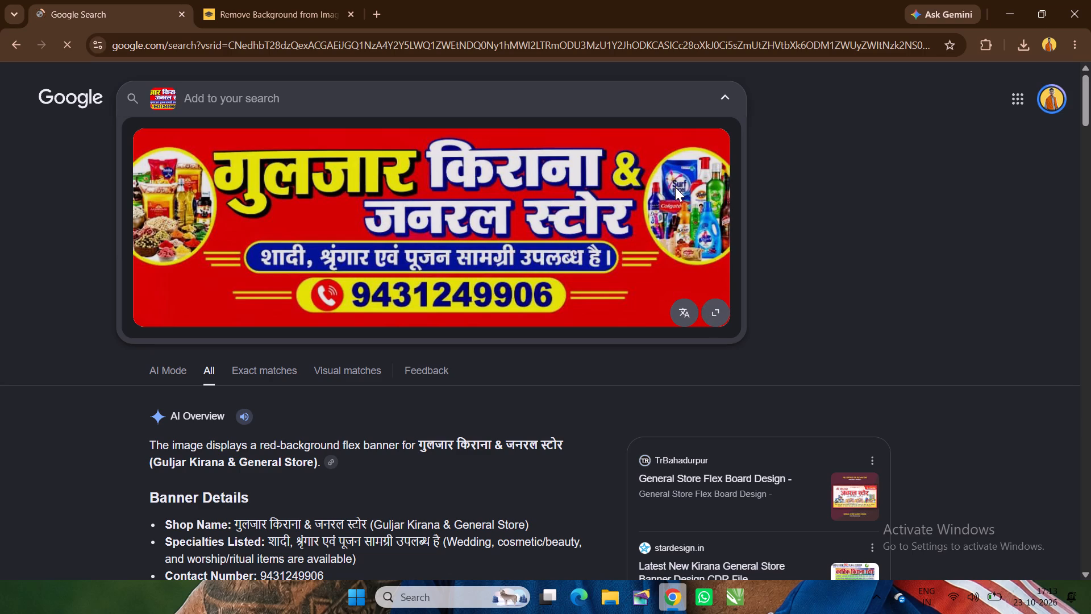
double_click(675, 182)
drag(663, 176, 696, 255)
drag(609, 232, 582, 229)
drag(582, 229, 500, 223)
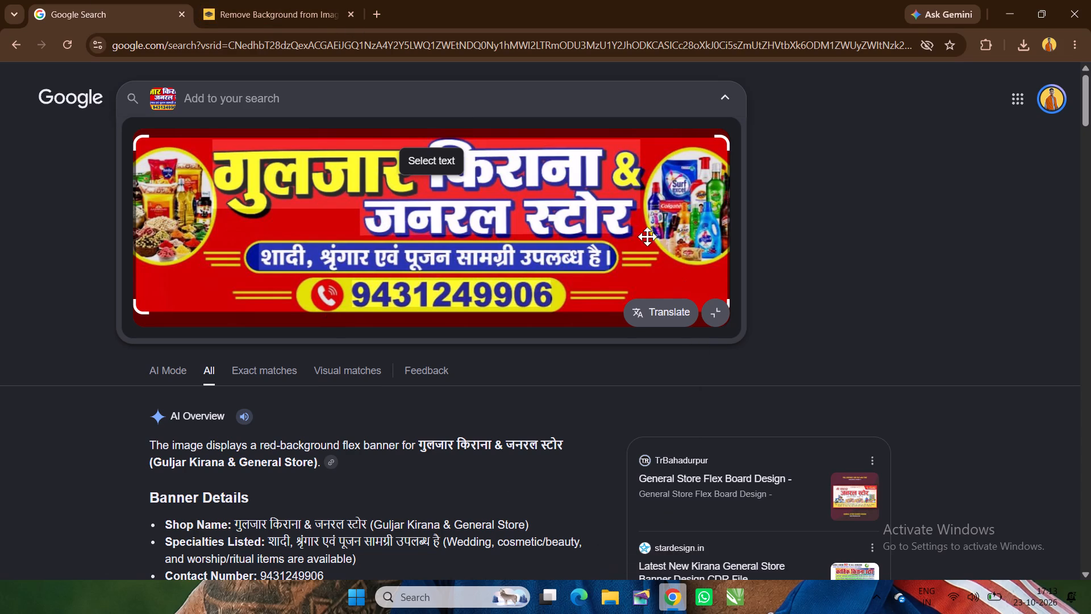
drag(136, 144, 526, 169)
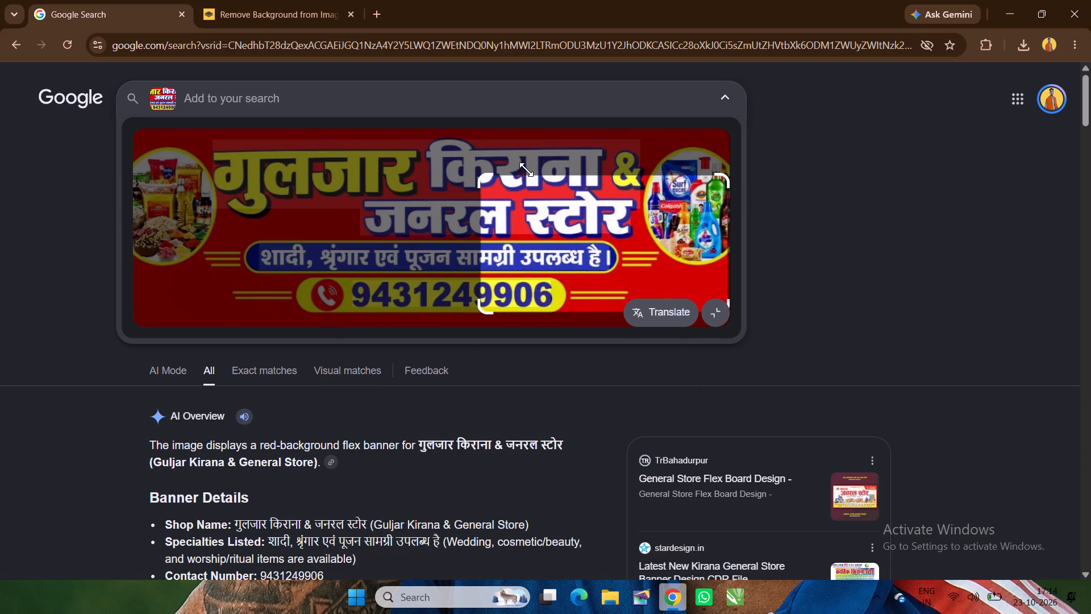
drag(526, 169, 648, 147)
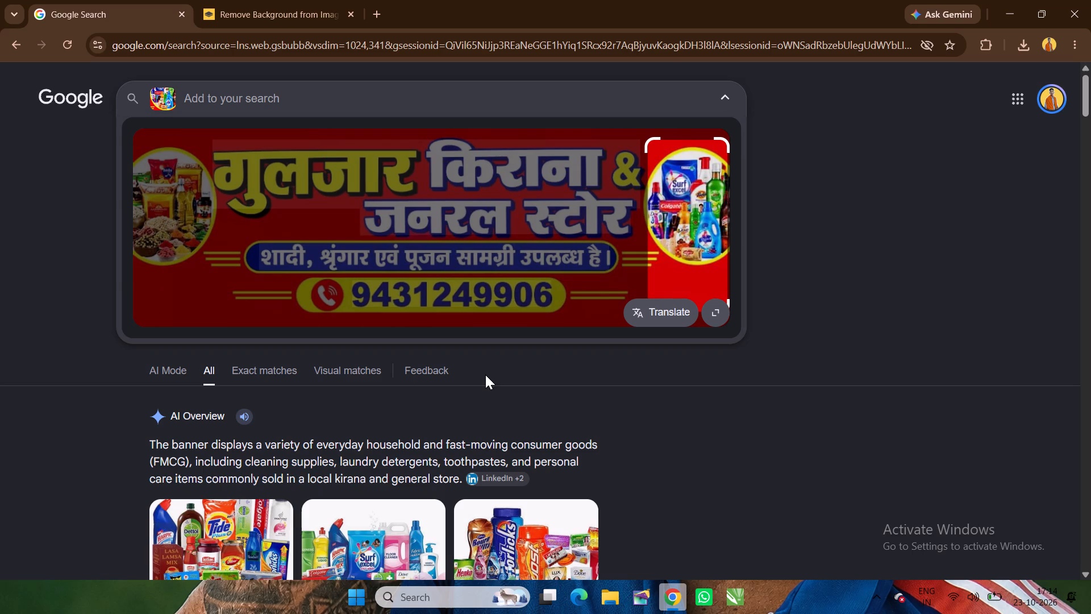
Open the "Distinguishing Characters of Indian FMCG" product image from the results and save it to the Desktop as 1520214854226.jpg.
scroll(261, 492, down, 2)
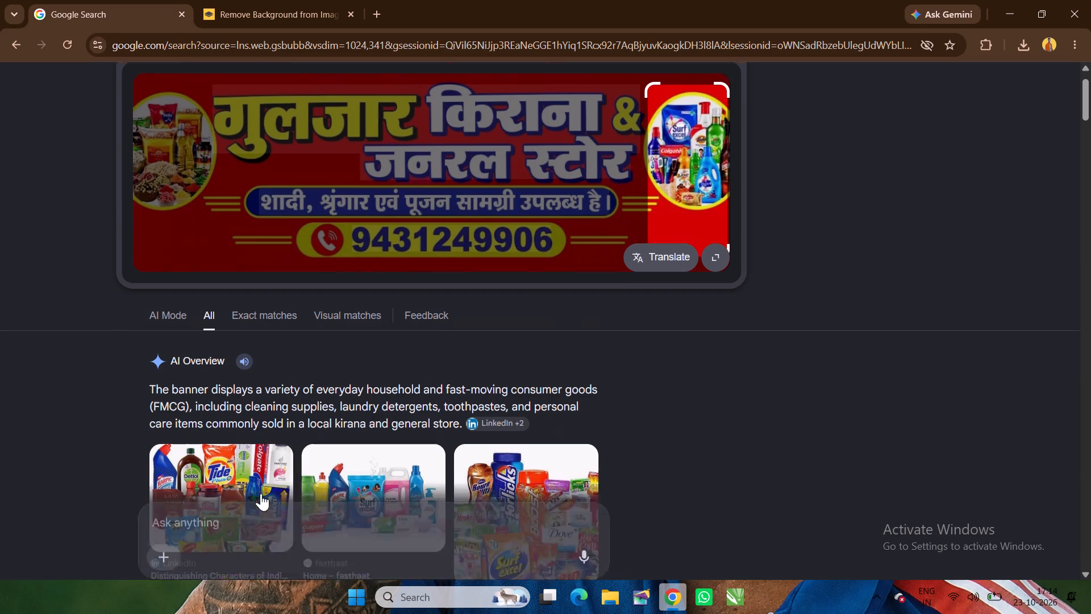
click(225, 185)
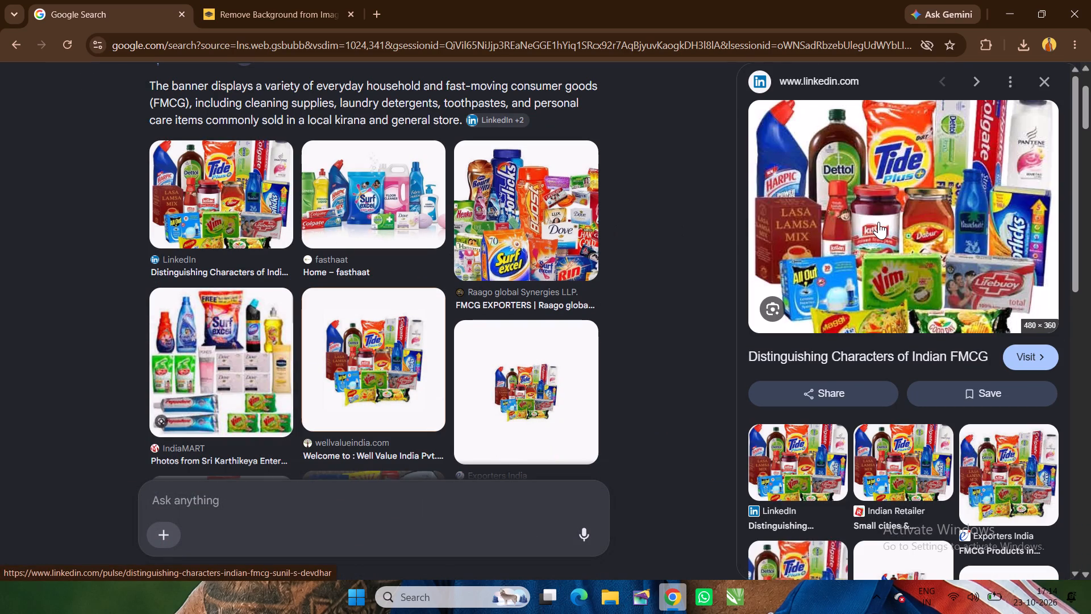
scroll(878, 222, down, 1)
scroll(878, 222, up, 1)
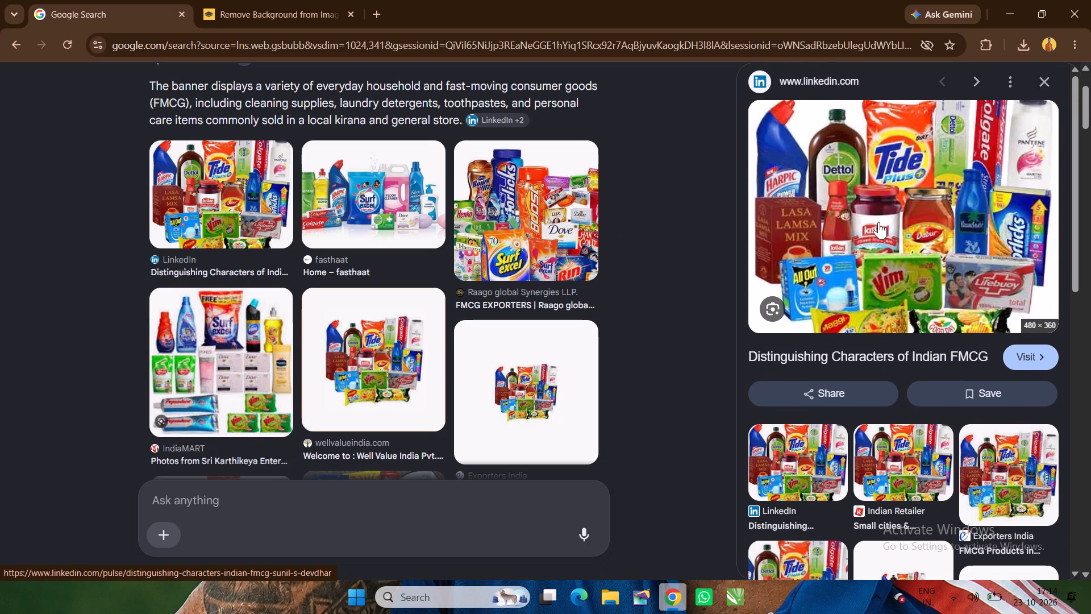
right_click(828, 235)
click(873, 440)
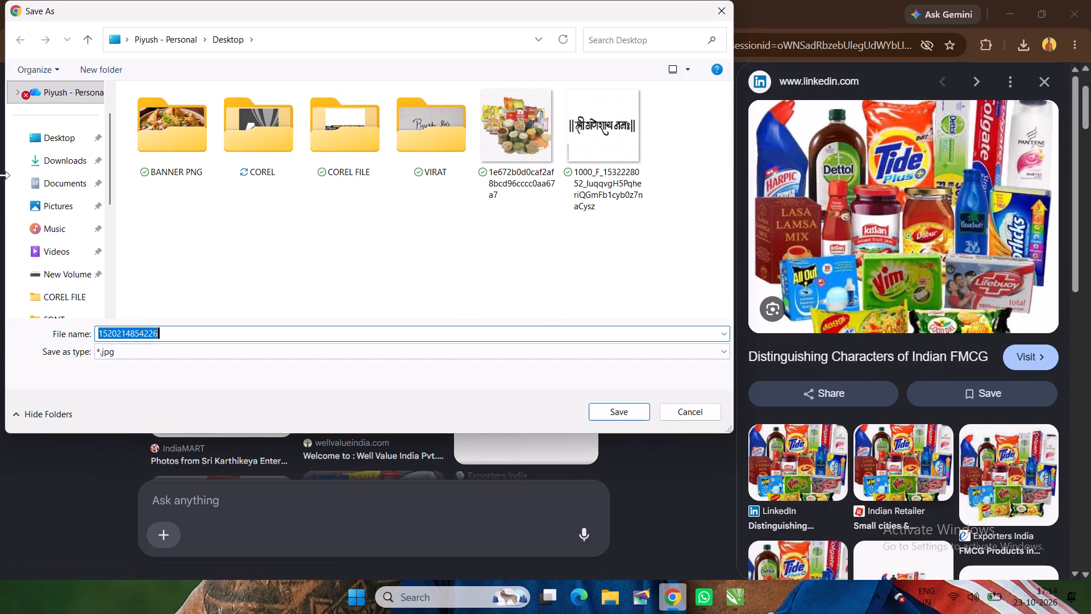
click(49, 143)
click(626, 412)
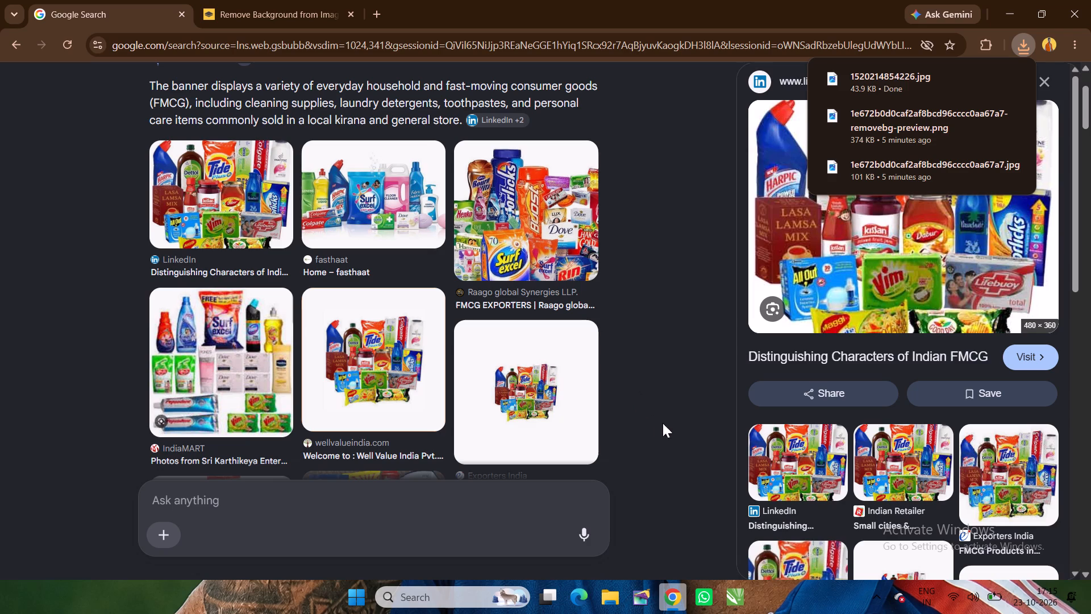
click(278, 13)
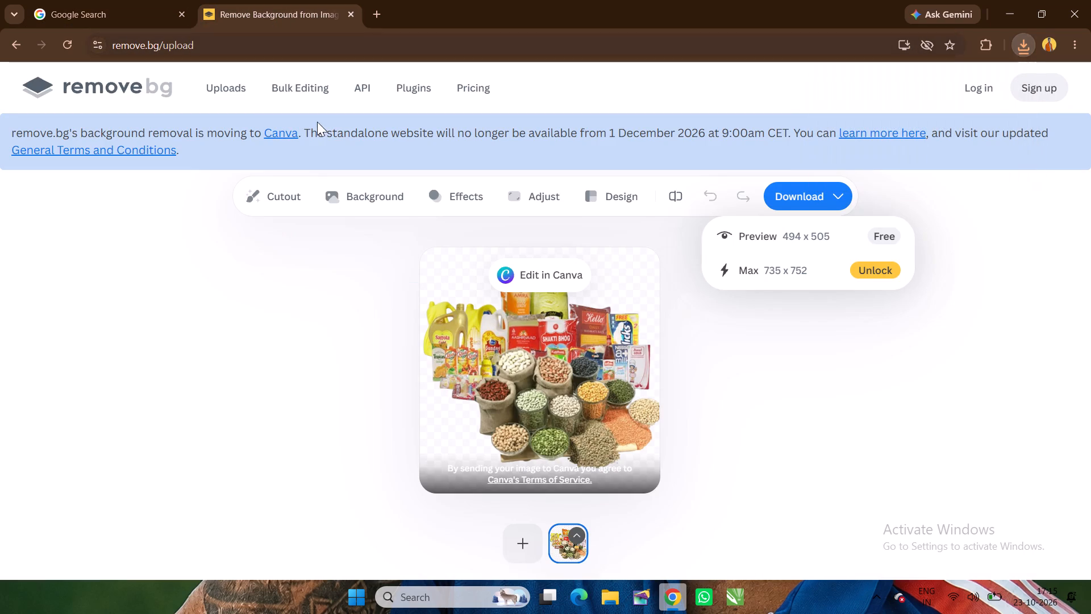
click(536, 529)
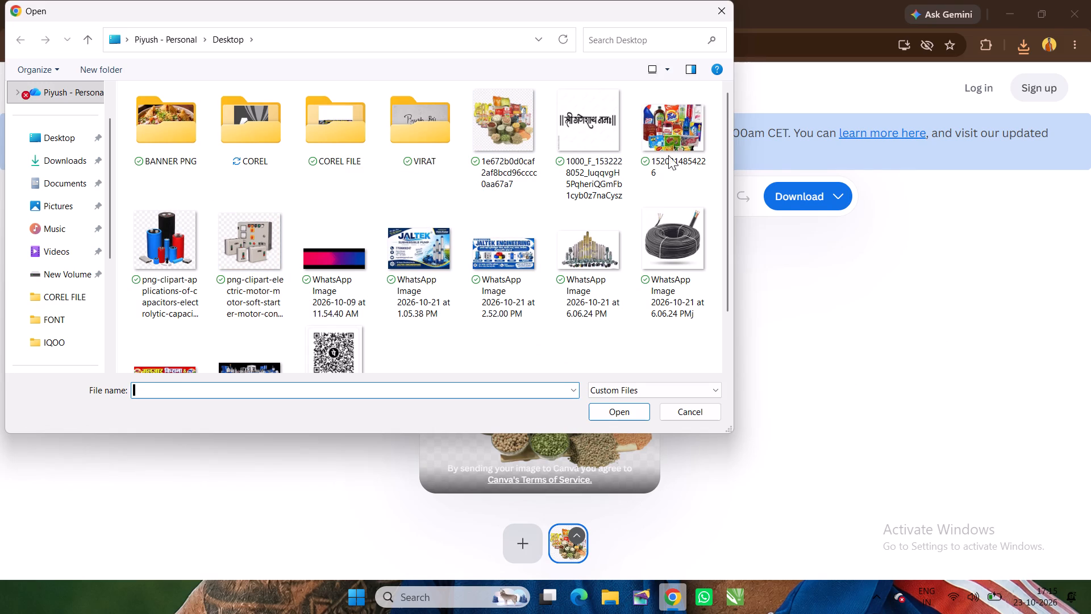
double_click(680, 136)
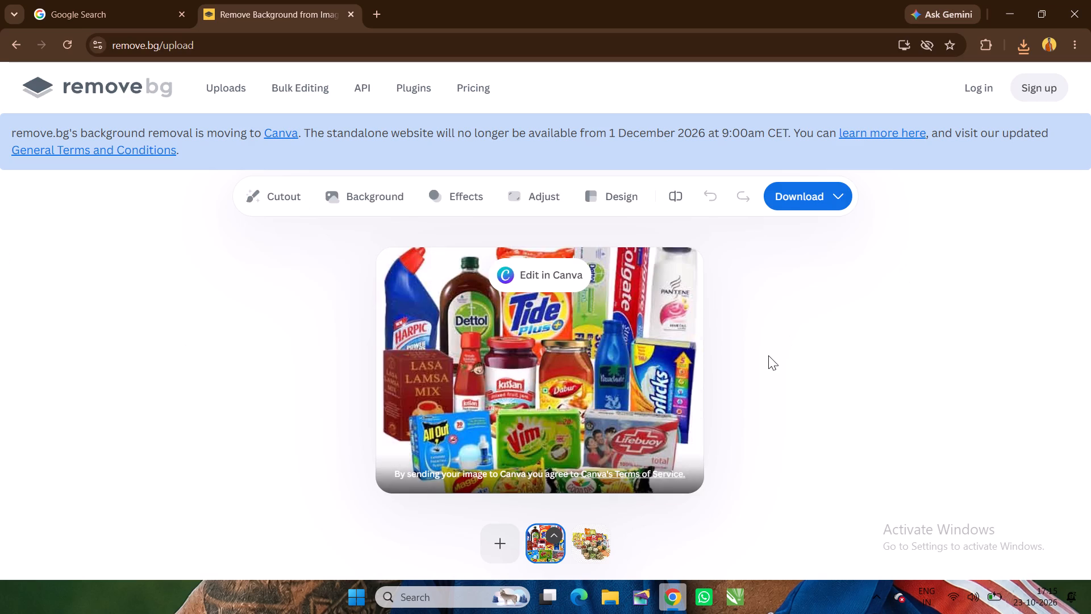
click(835, 191)
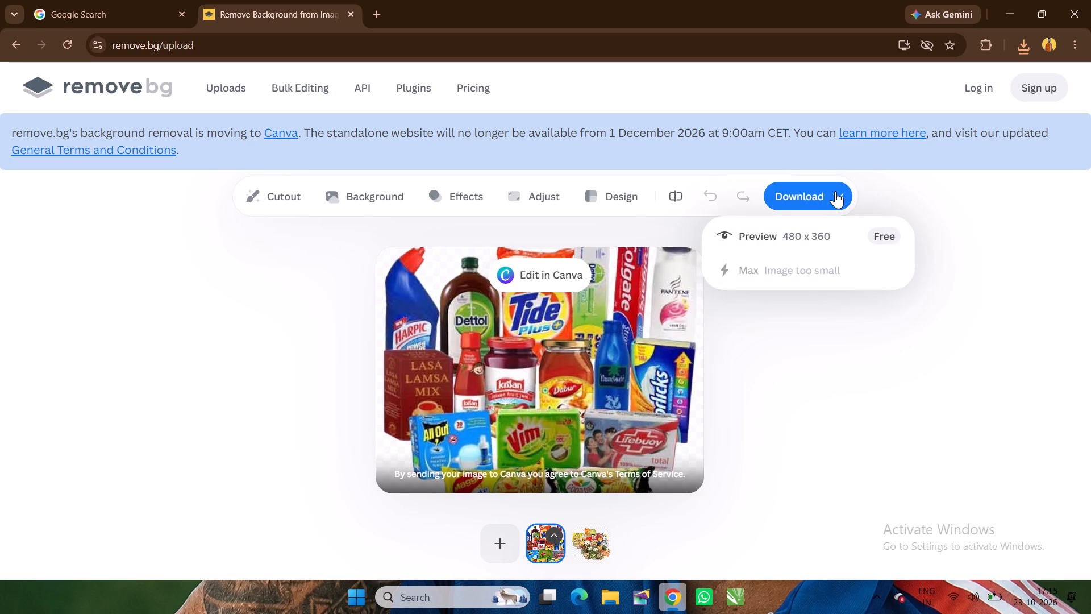
click(818, 233)
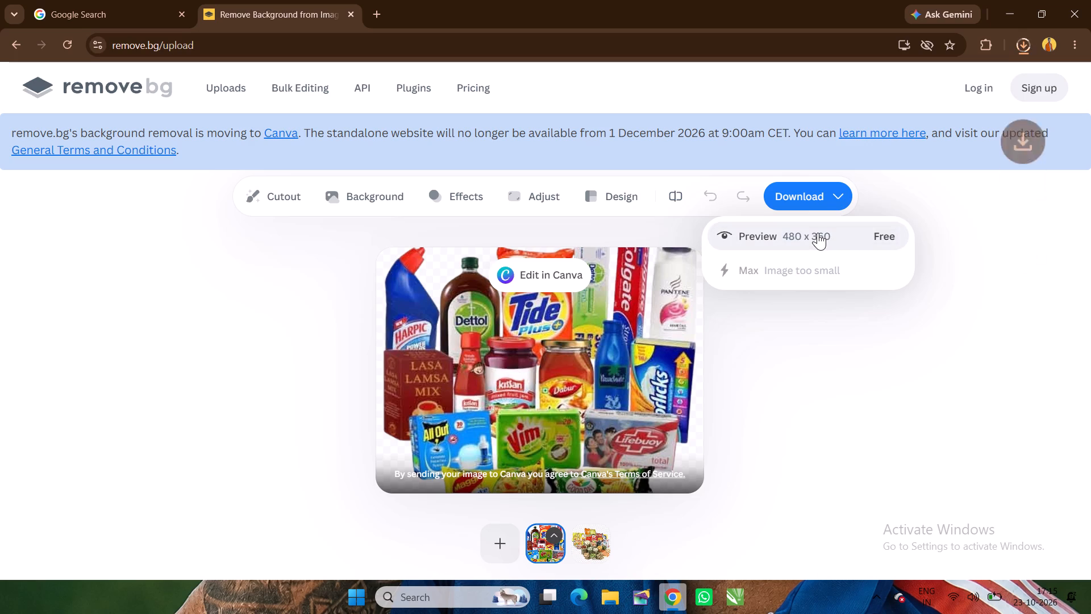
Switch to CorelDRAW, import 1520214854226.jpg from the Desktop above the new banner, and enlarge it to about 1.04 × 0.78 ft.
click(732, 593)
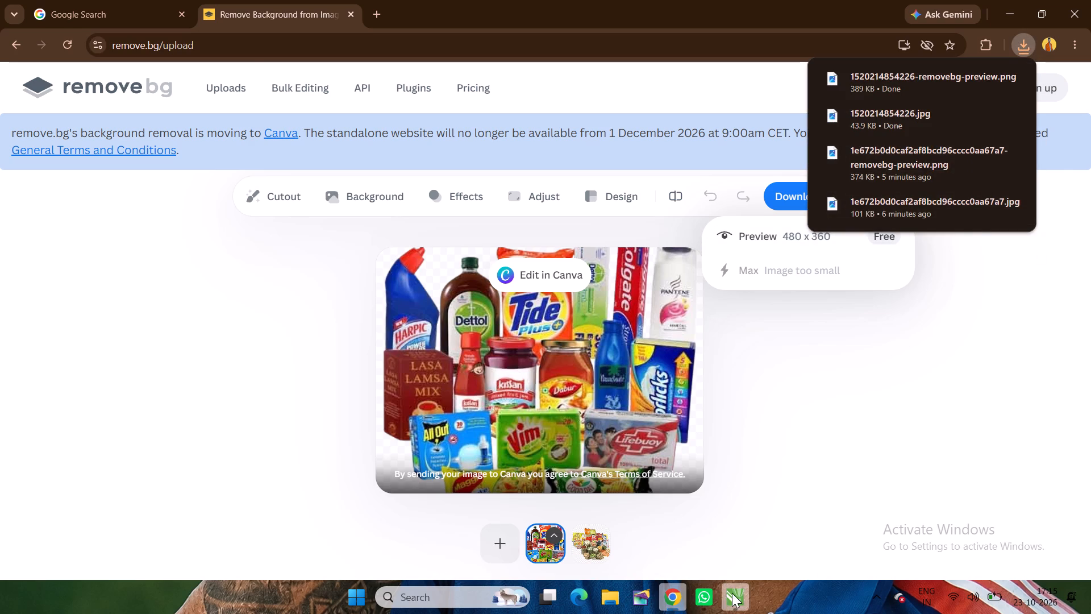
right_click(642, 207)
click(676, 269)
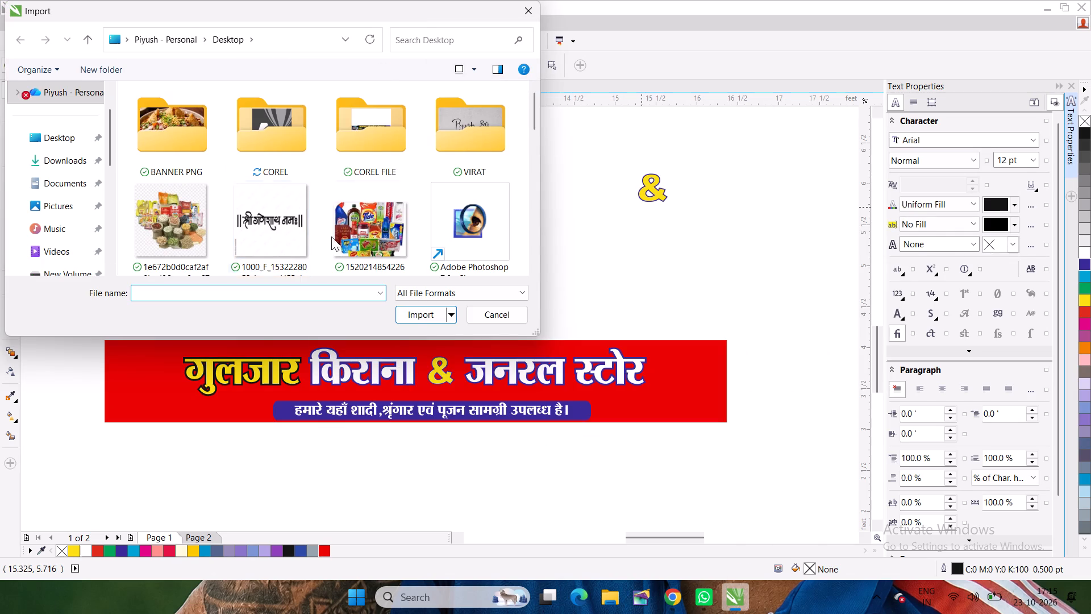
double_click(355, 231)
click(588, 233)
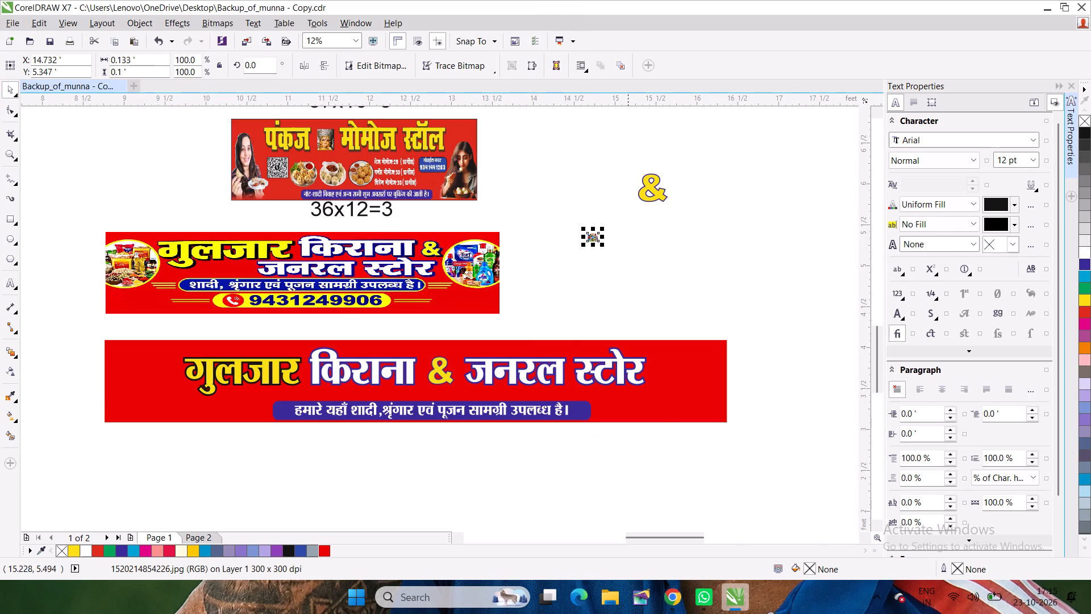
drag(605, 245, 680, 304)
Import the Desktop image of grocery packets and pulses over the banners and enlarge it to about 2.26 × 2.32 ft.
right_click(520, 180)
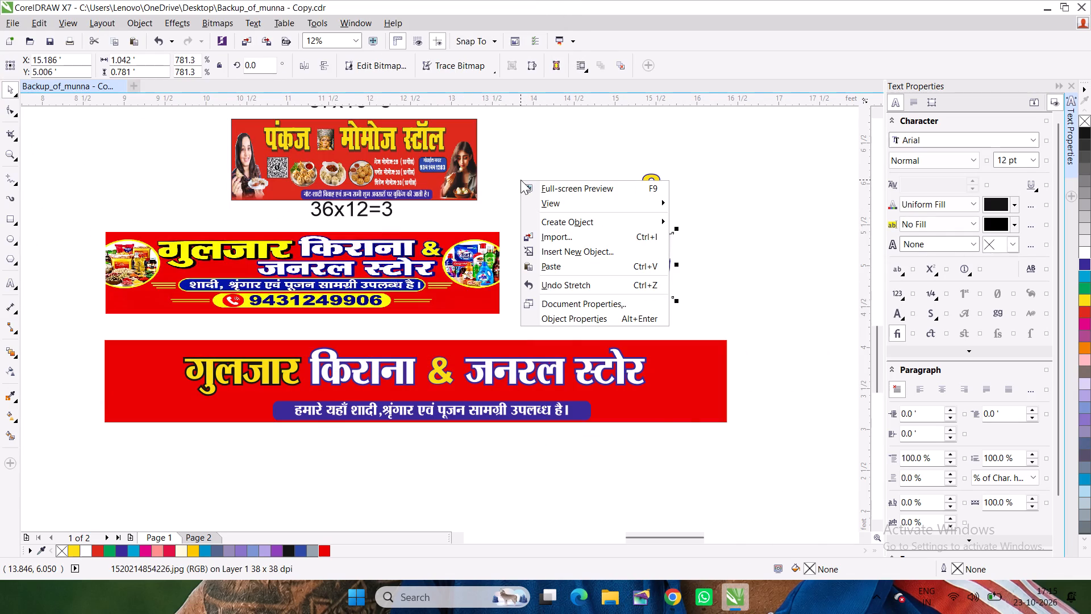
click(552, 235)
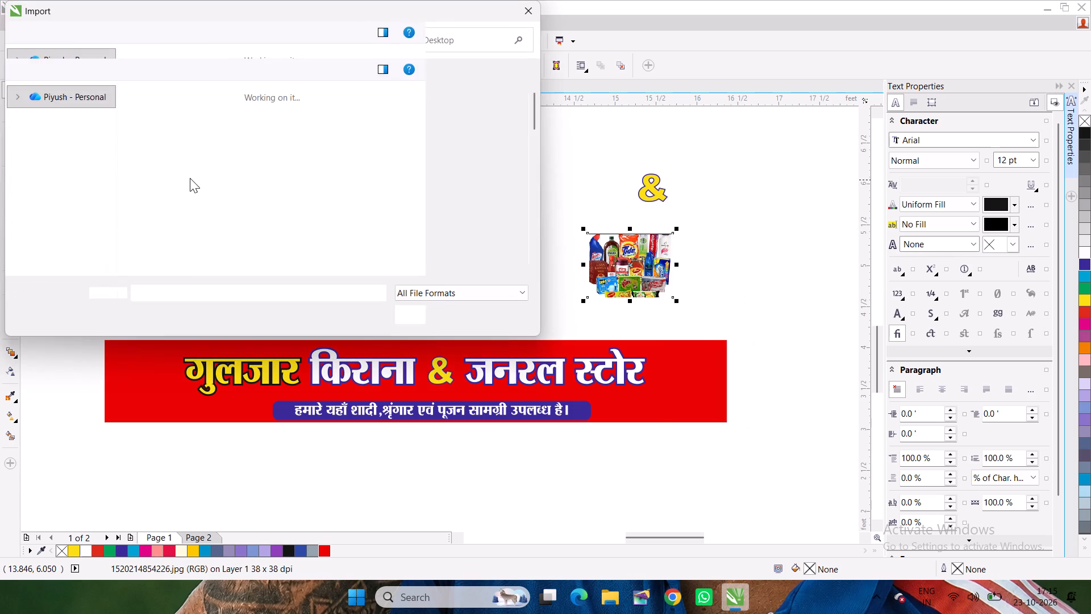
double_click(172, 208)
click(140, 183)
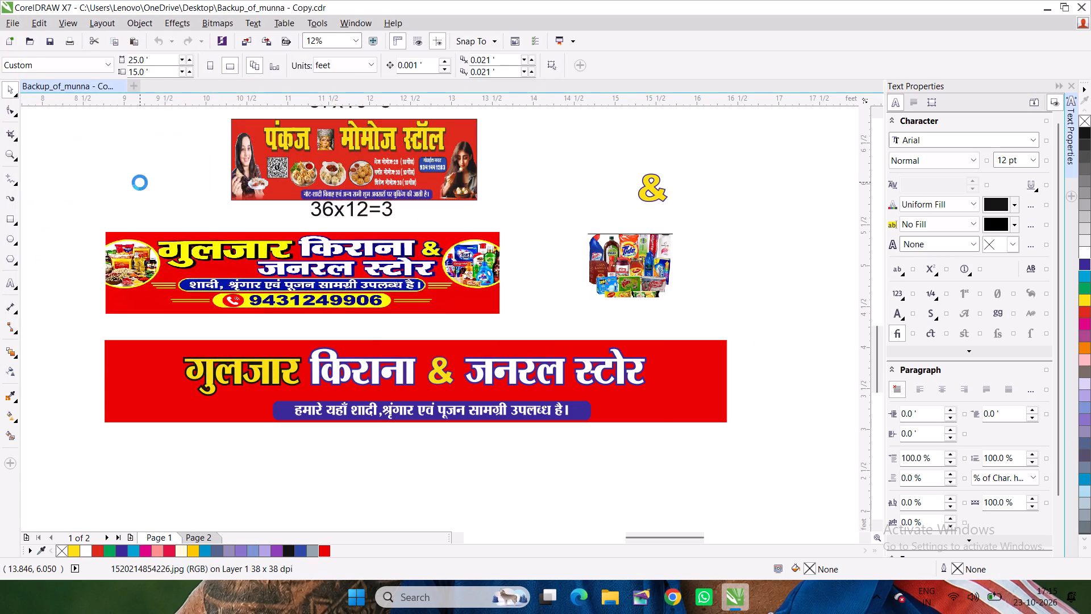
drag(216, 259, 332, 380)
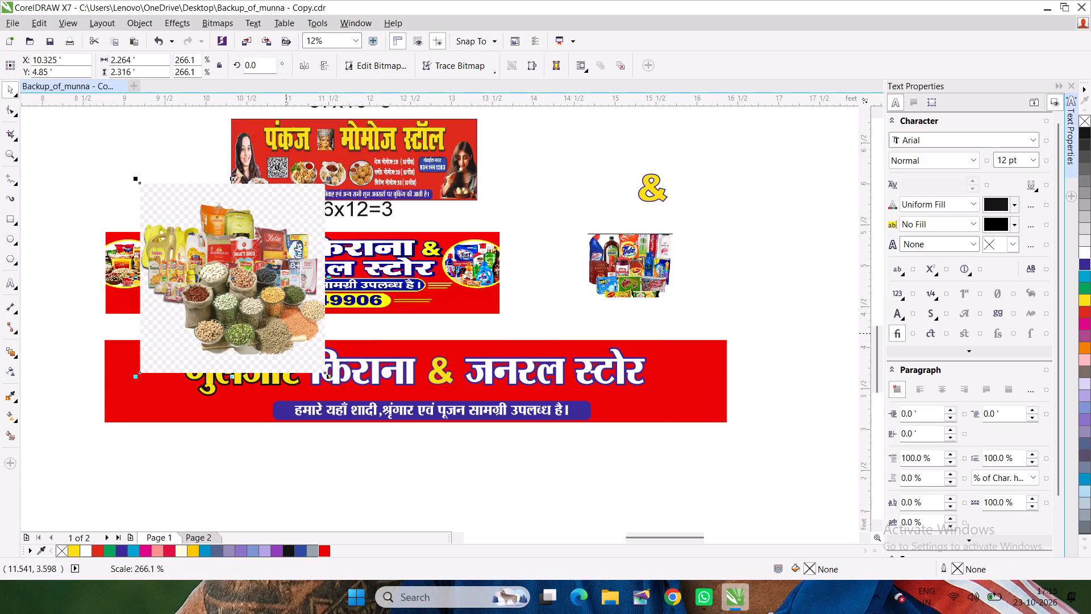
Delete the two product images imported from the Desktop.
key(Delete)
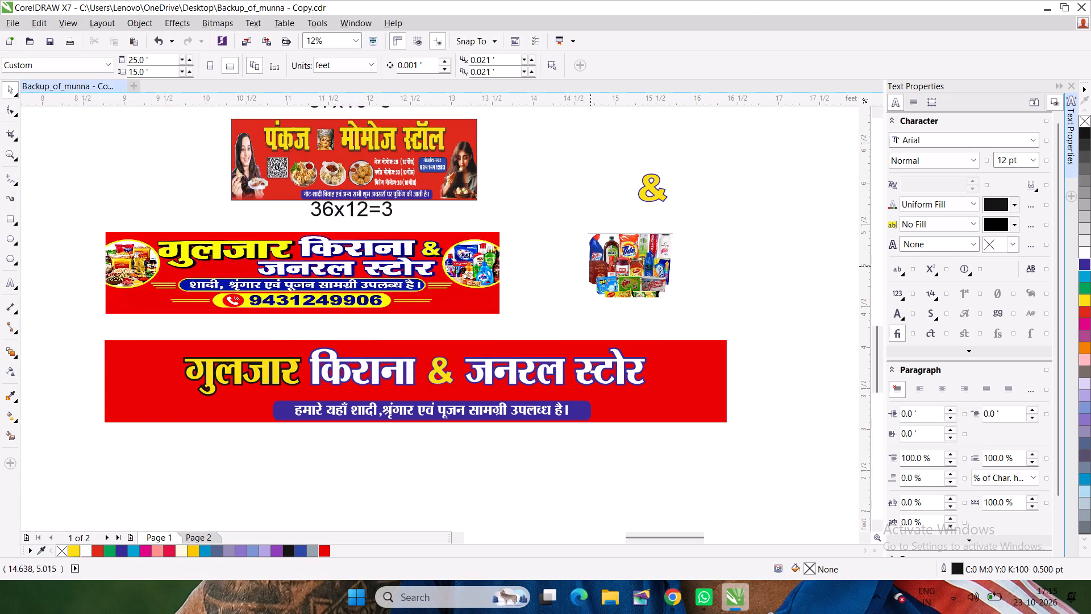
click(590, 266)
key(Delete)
right_click(94, 147)
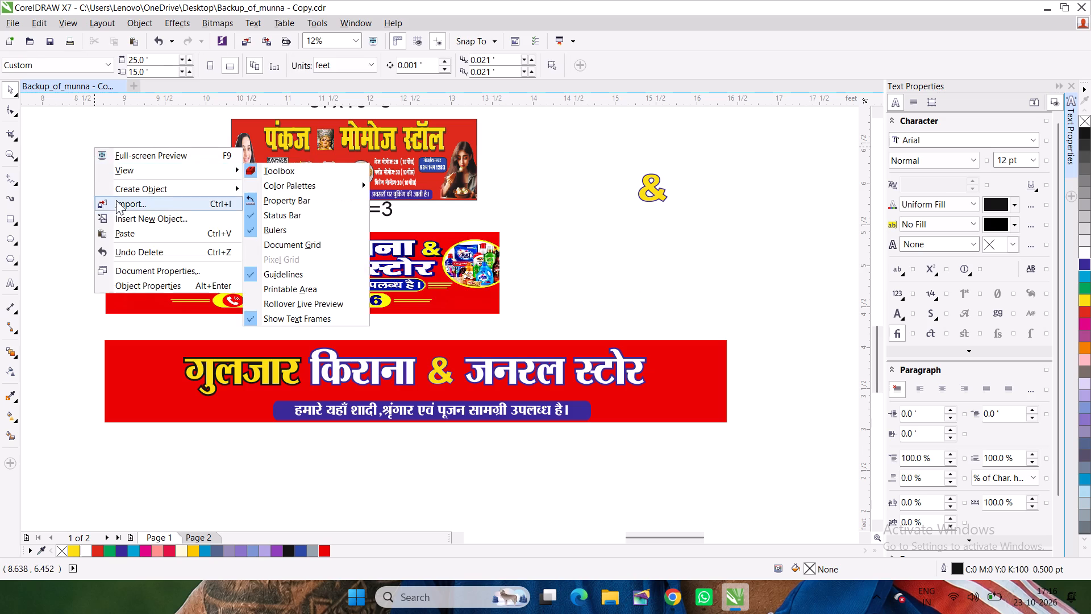
click(116, 199)
click(45, 161)
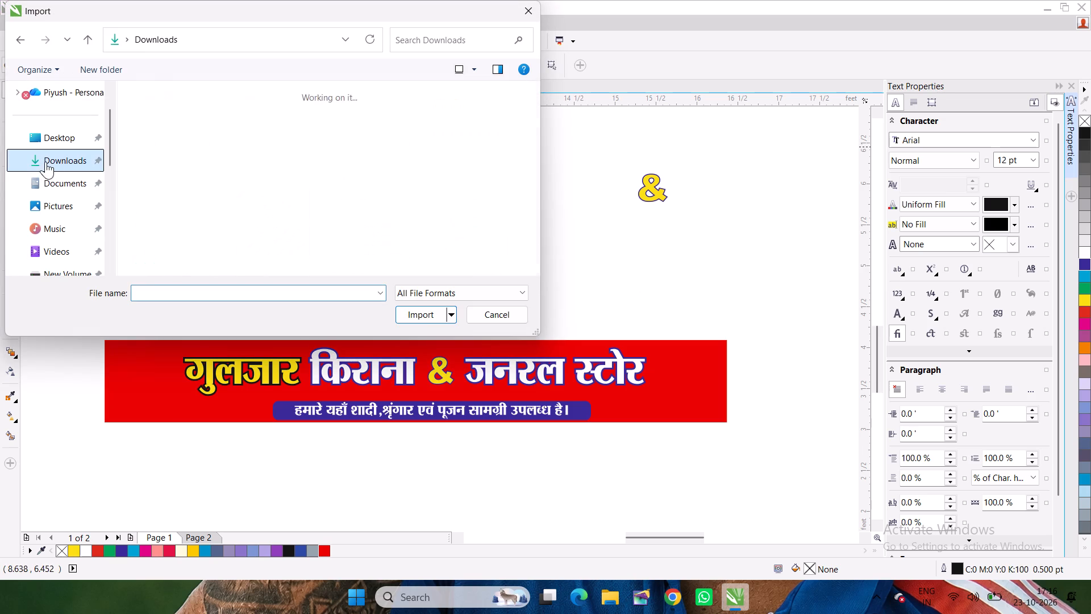
double_click(145, 143)
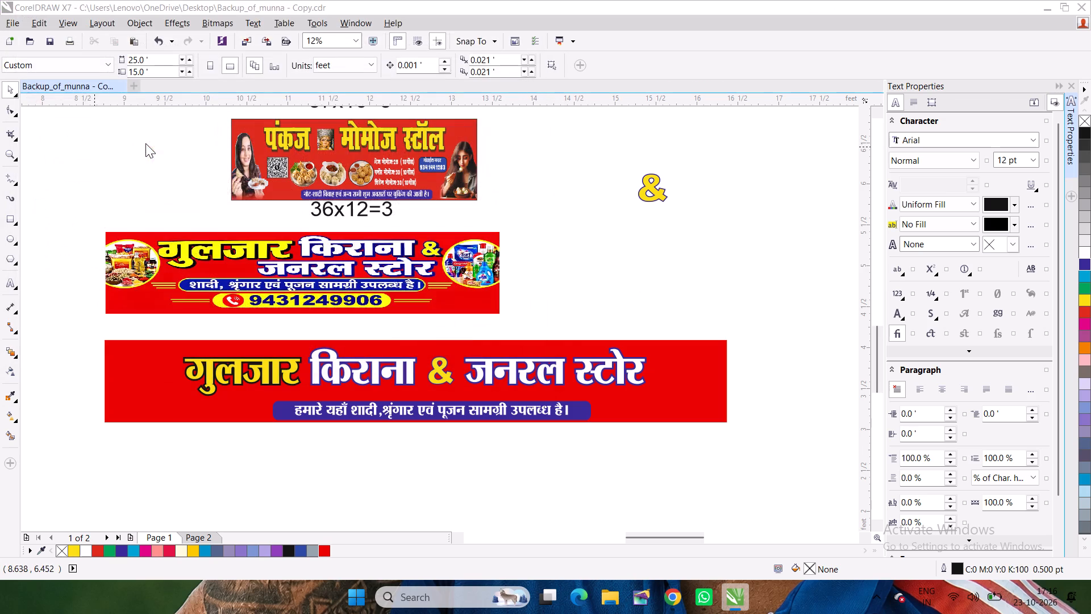
right_click(72, 161)
click(72, 161)
Import the removebg-preview image of grocery packets and pulses from Downloads and place it near the household products image.
right_click(139, 171)
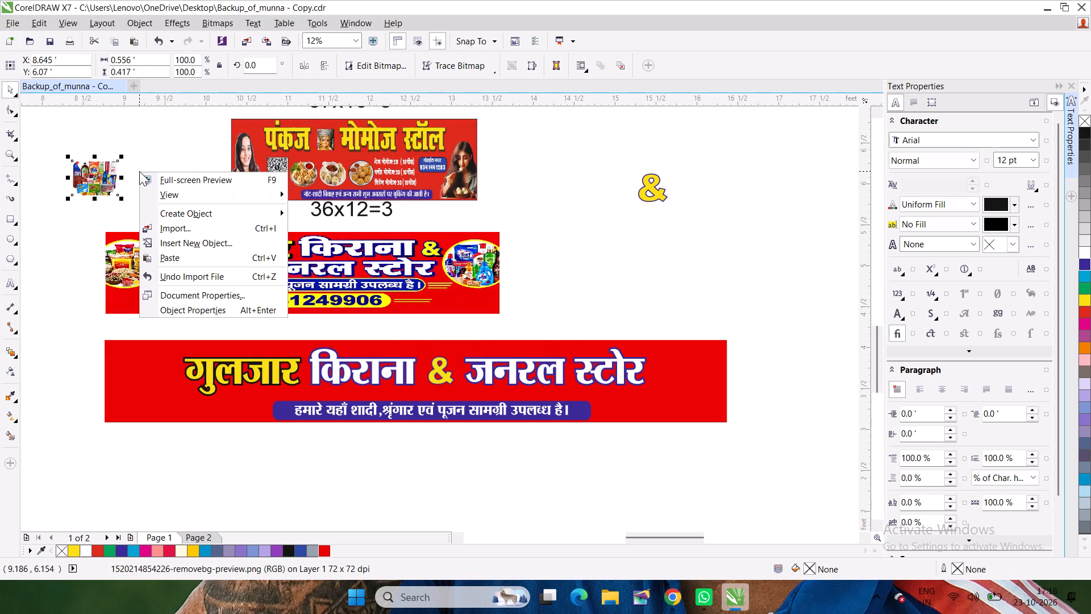
click(184, 227)
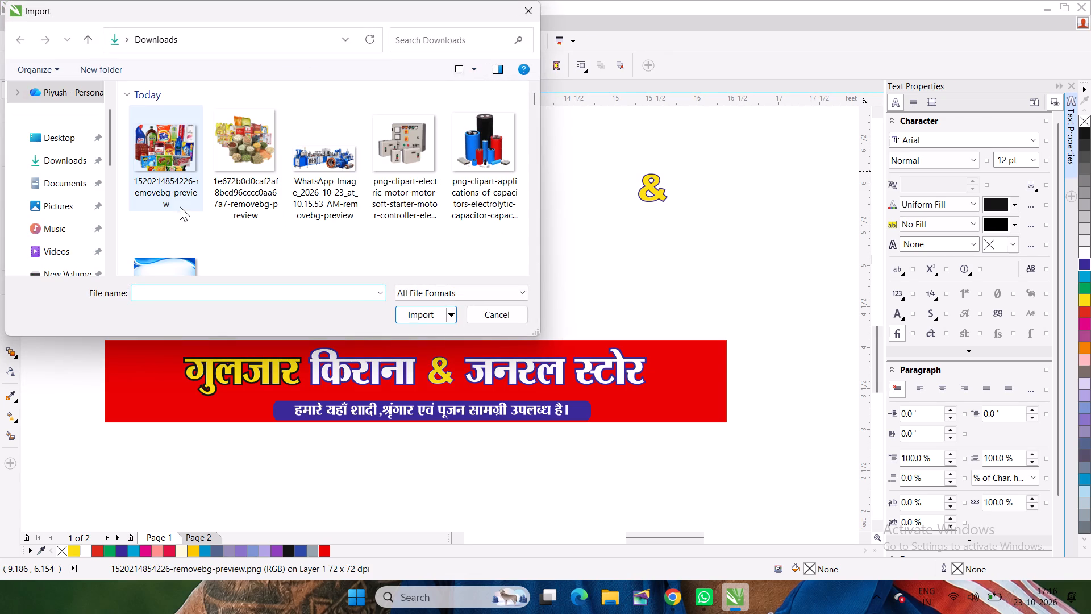
double_click(227, 140)
click(153, 148)
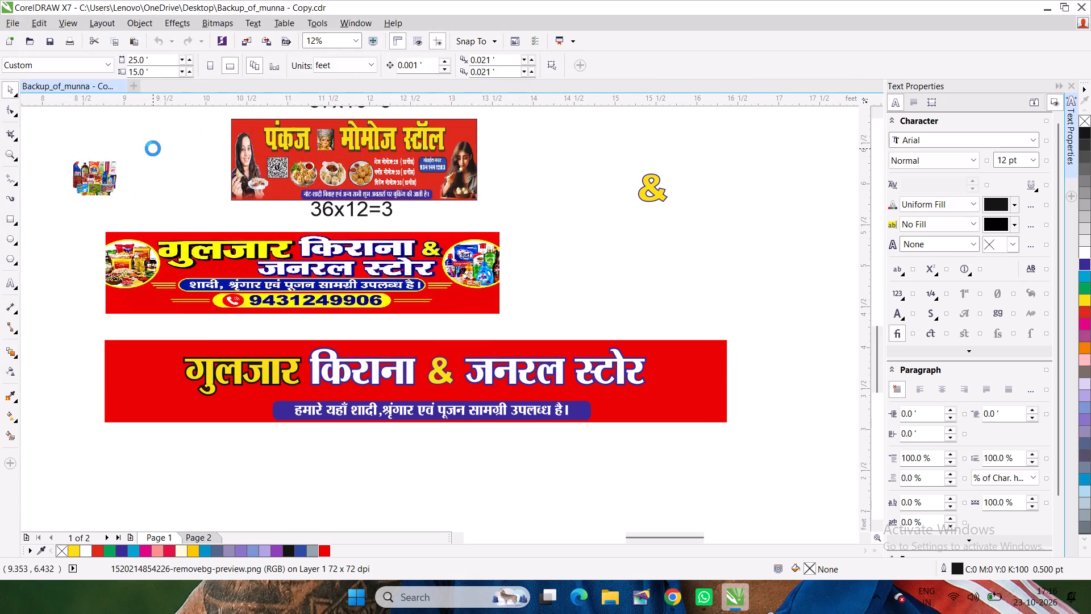
Enlarge the imported grocery packets and pulses image to about 1.08 × 1.1 ft and place it at the new red banner's left end.
drag(202, 199, 243, 265)
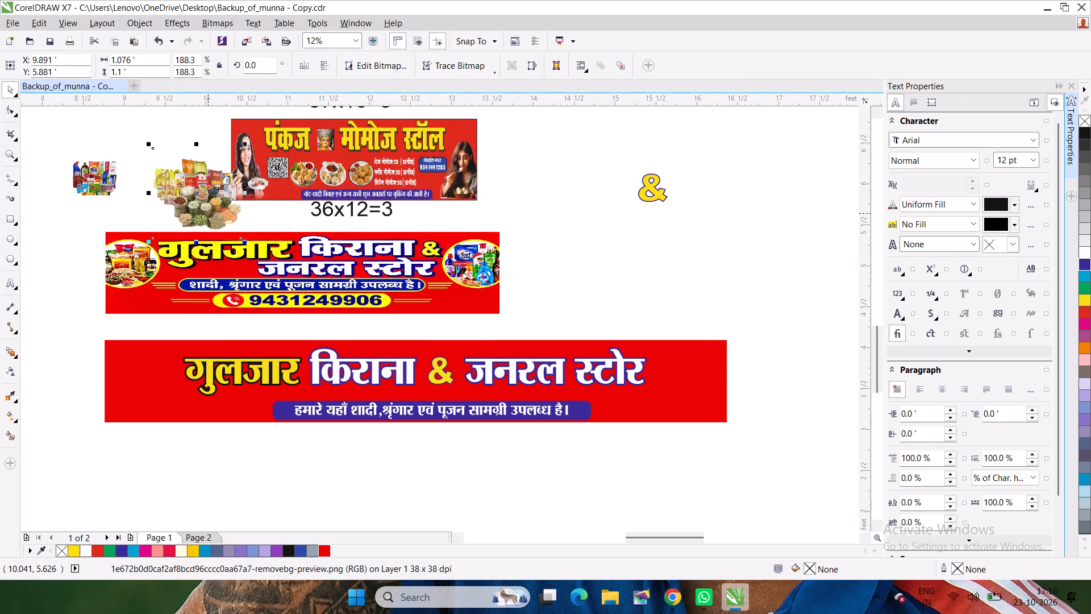
drag(198, 201, 695, 395)
drag(694, 392, 513, 409)
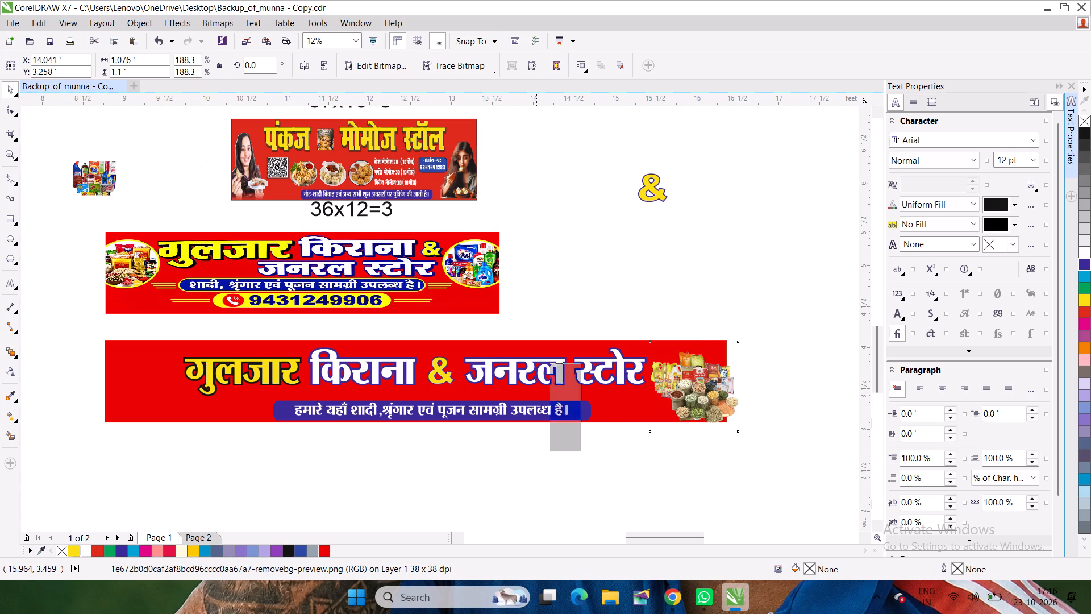
drag(513, 409, 148, 384)
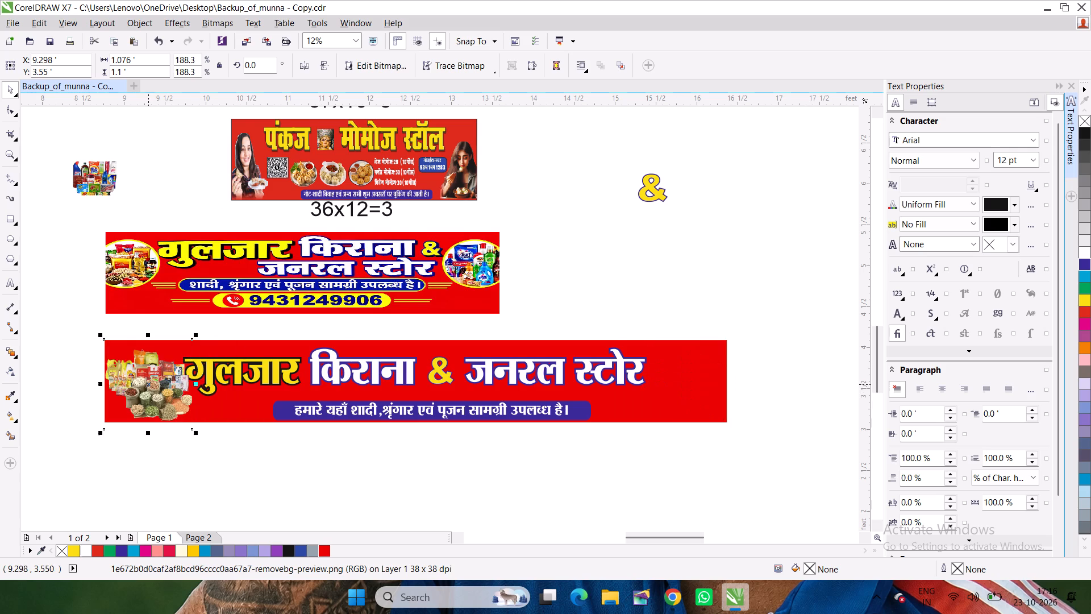
Narrow the grocery packets and pulses image to about 0.97 ft wide, pulling its right edge clear of the word गुलजार.
scroll(145, 391, up, 2)
scroll(145, 391, down, 1)
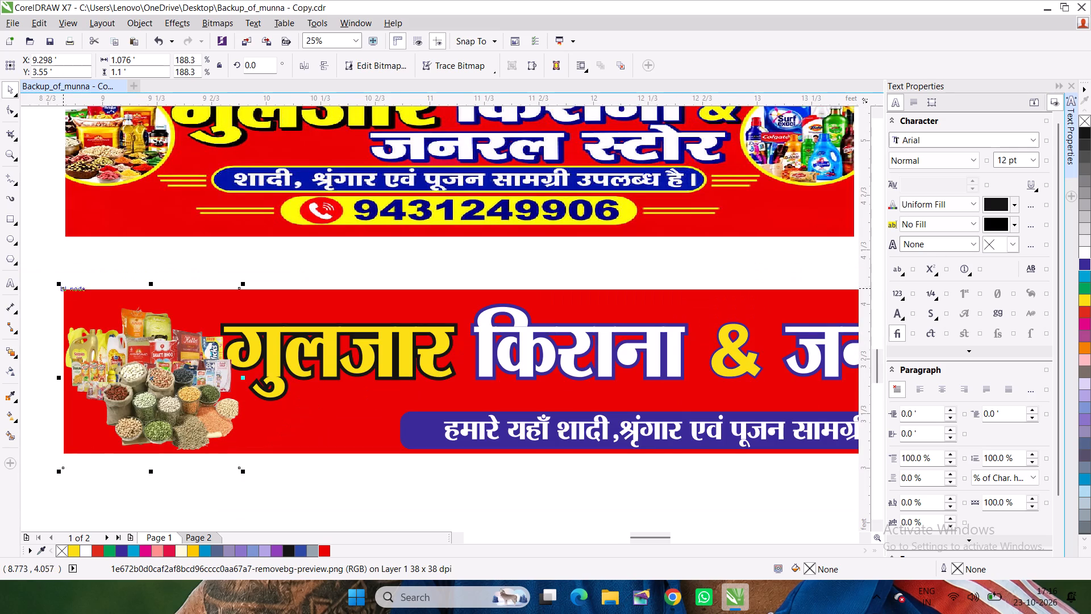
drag(64, 250, 0, 248)
scroll(251, 409, up, 1)
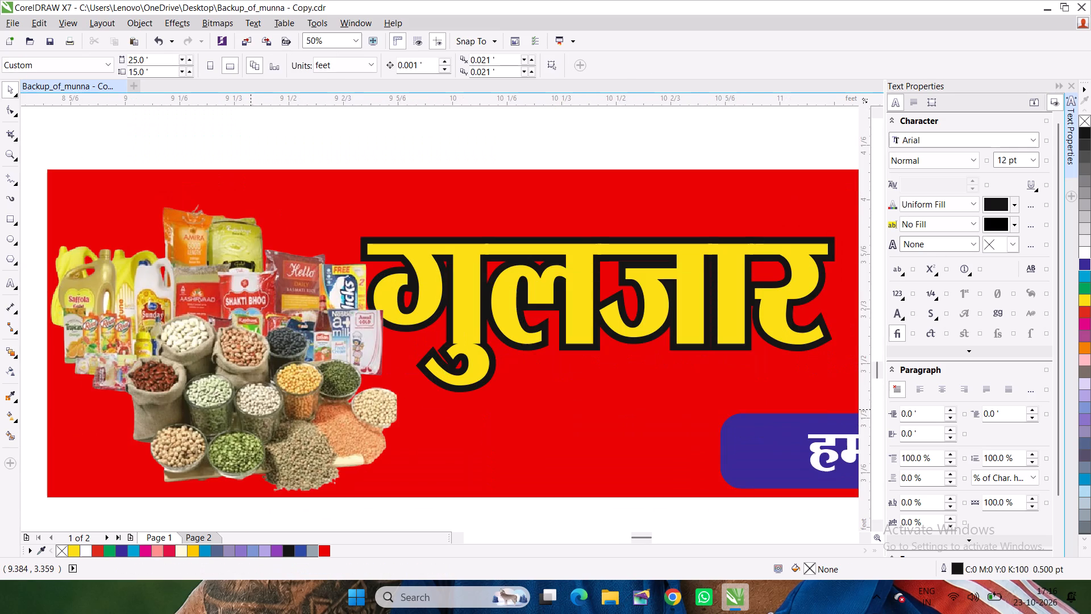
click(268, 395)
click(398, 345)
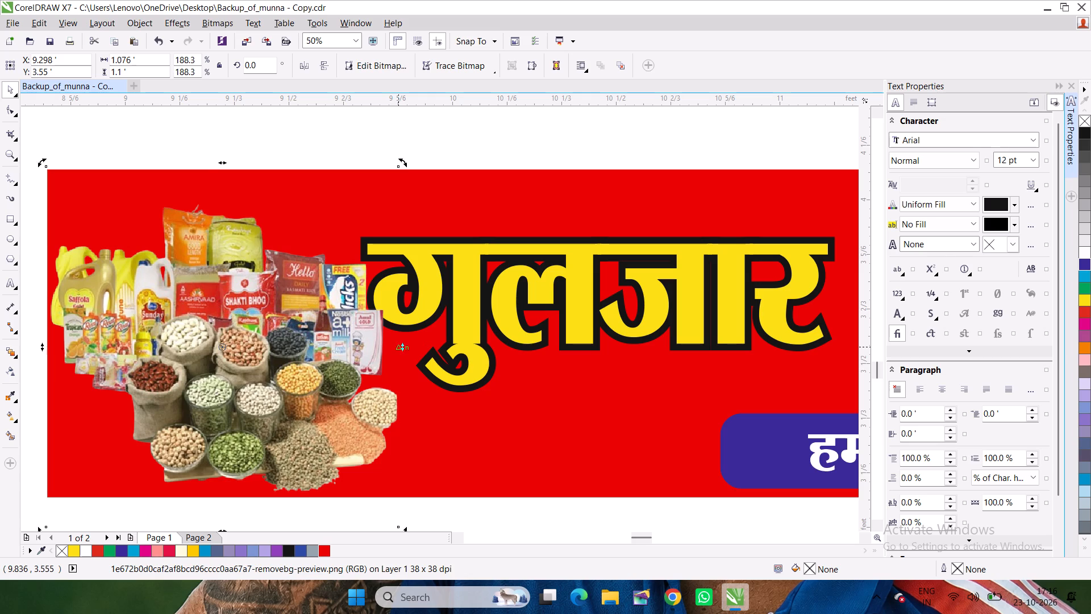
click(327, 371)
drag(405, 347, 384, 347)
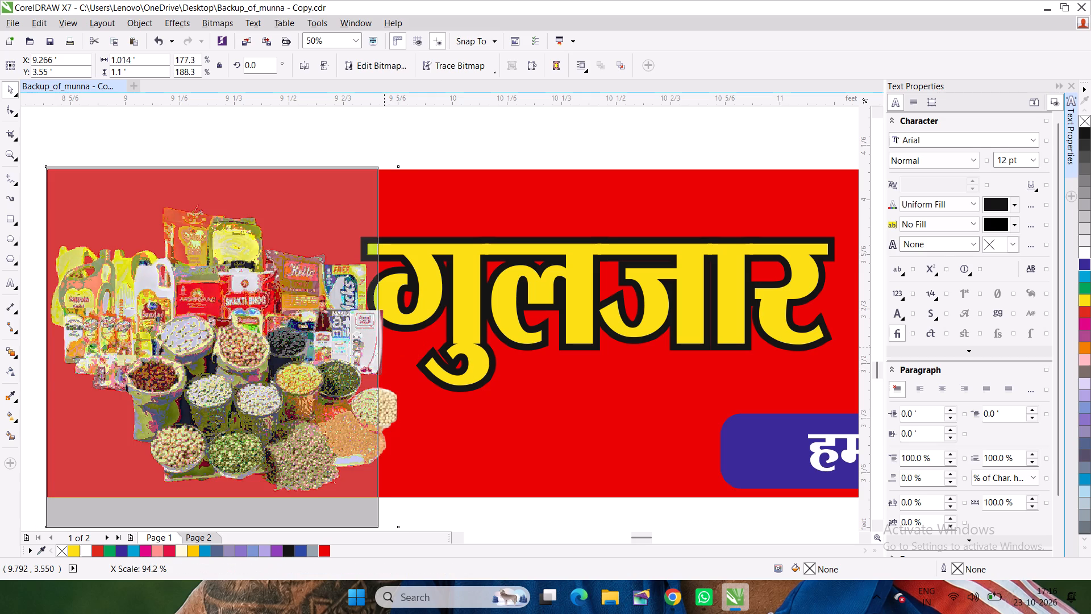
drag(384, 347, 369, 346)
click(291, 373)
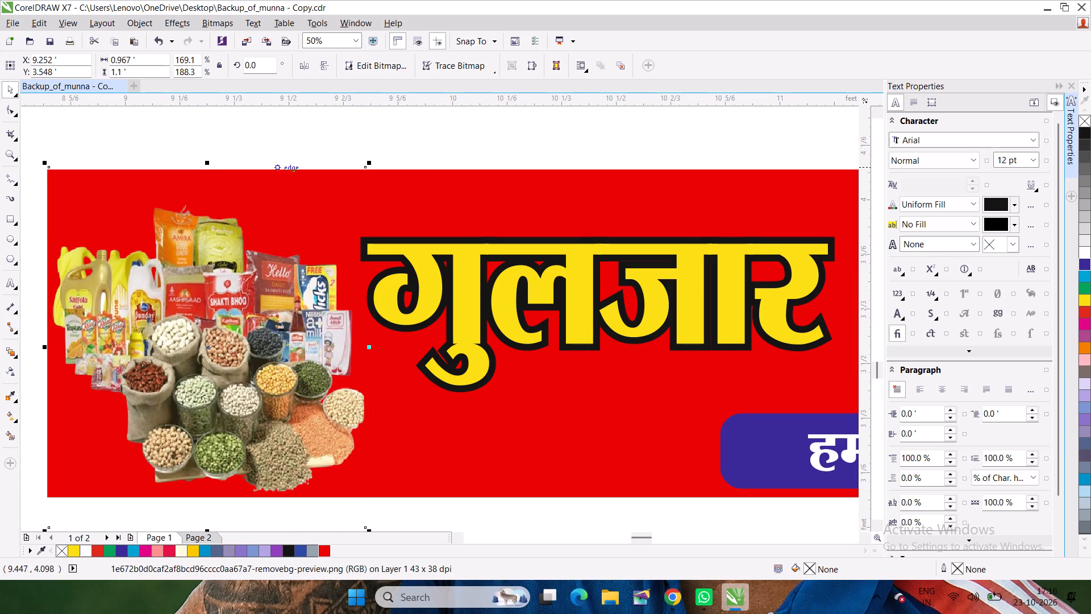
click(528, 519)
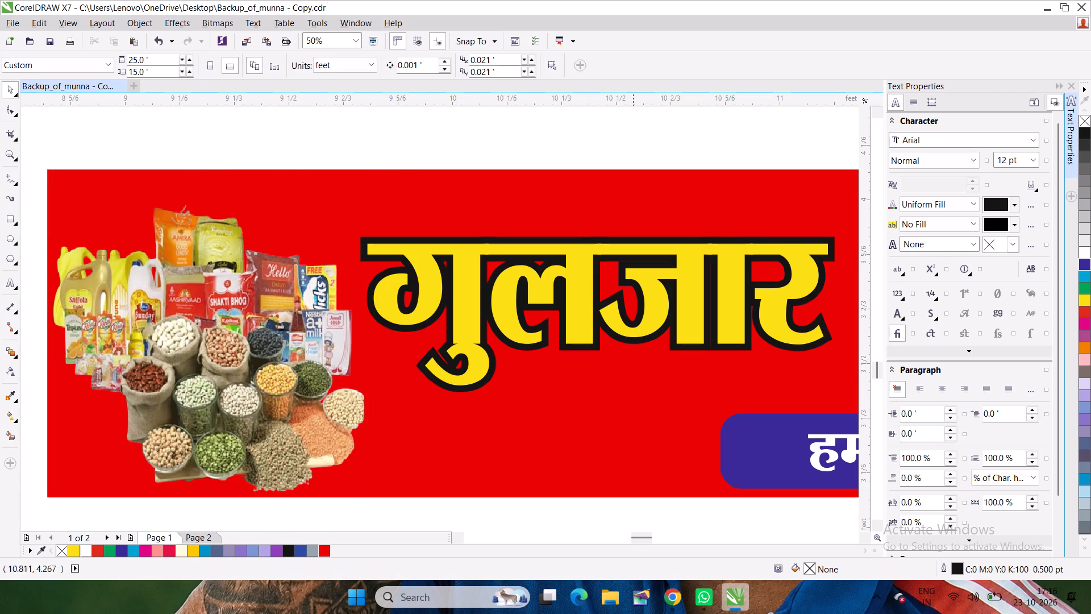
Save the banner document and switch to the remove.bg page in the browser.
key(ctrl+s)
click(1047, 1)
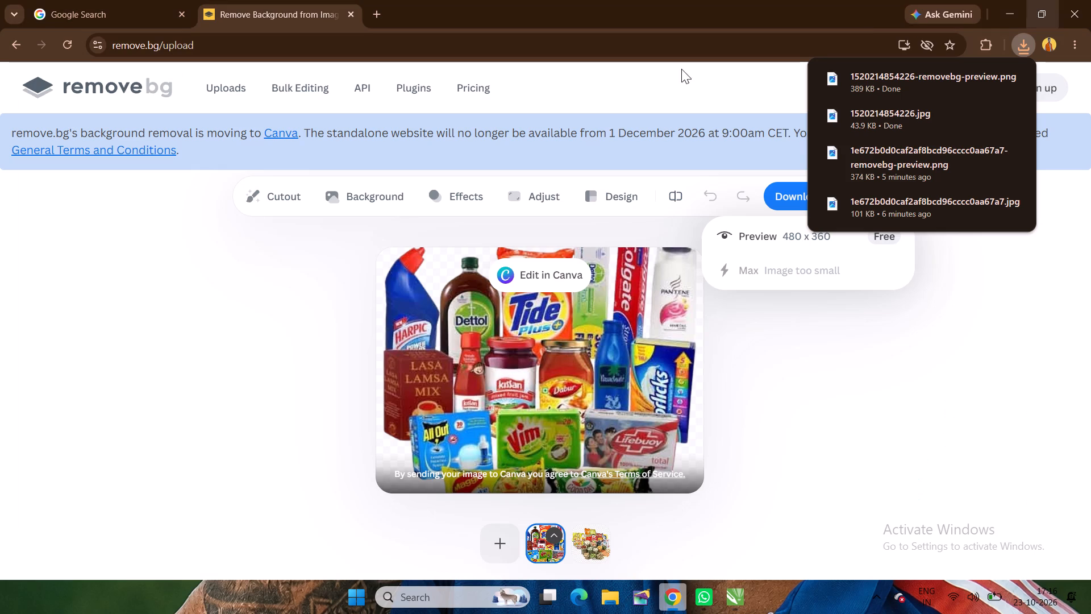